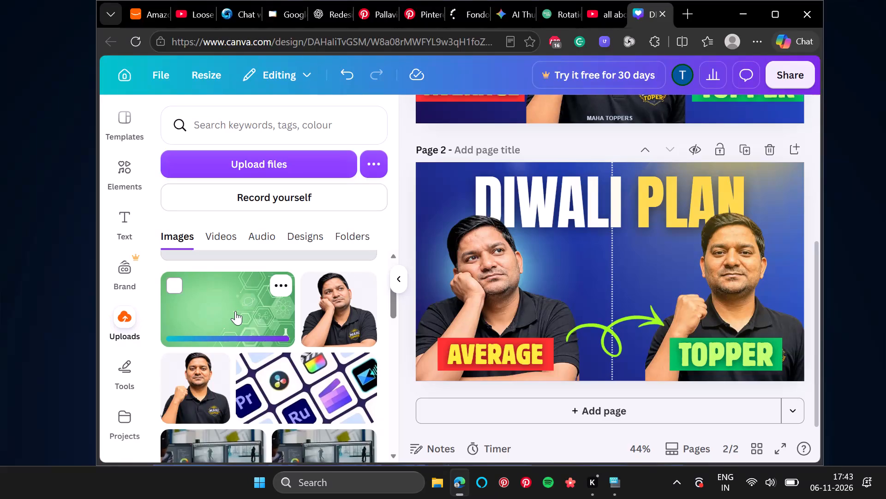
Add the uploaded green science-hexagon image to page 2 and place it near the middle of the design.
{"action": "left_click", "coordinate": [235, 311]}
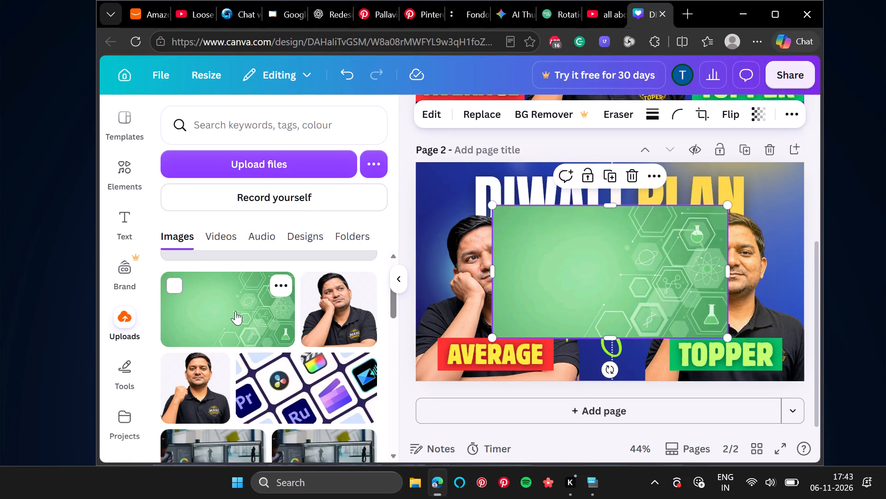
{"action": "left_click", "coordinate": [401, 283]}
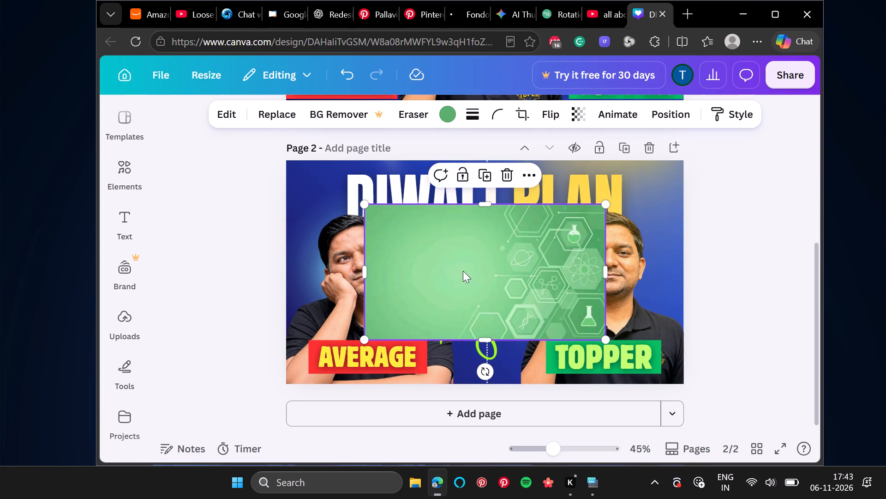
{"action": "left_click_drag", "start_coordinate": [467, 275], "coordinate": [484, 267]}
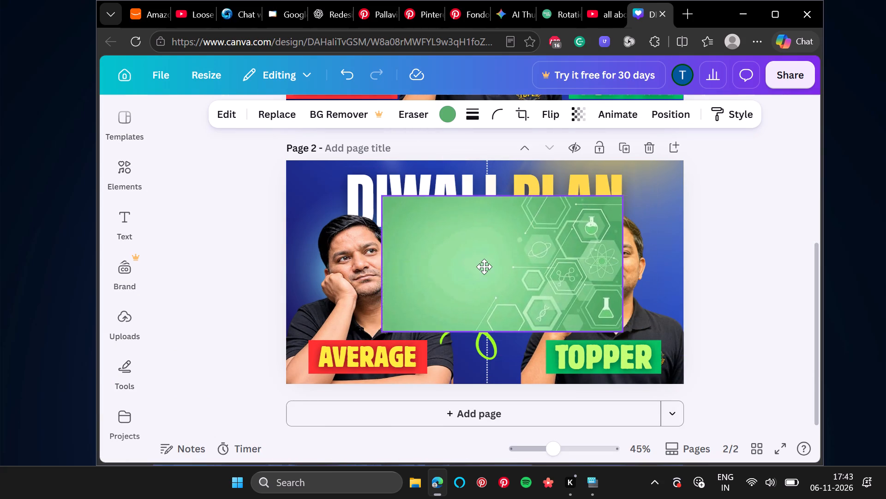
{"action": "left_click_drag", "start_coordinate": [484, 267], "coordinate": [469, 281]}
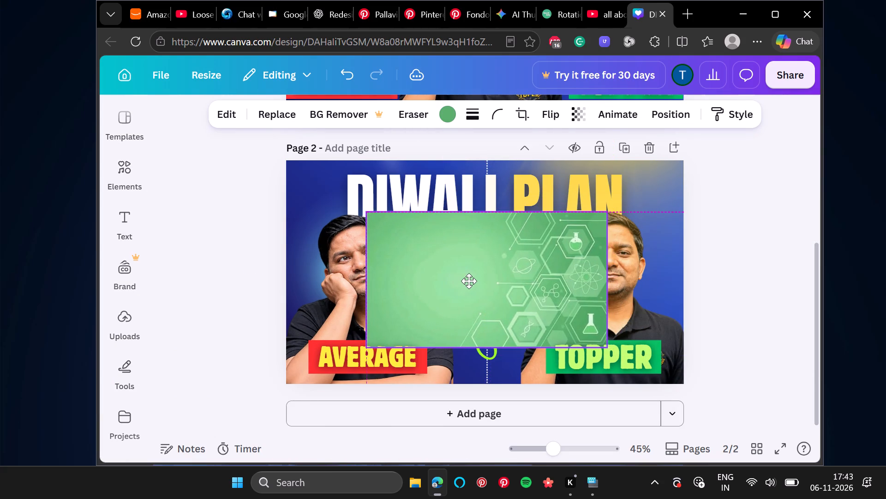
{"action": "left_click_drag", "start_coordinate": [469, 281], "coordinate": [467, 281]}
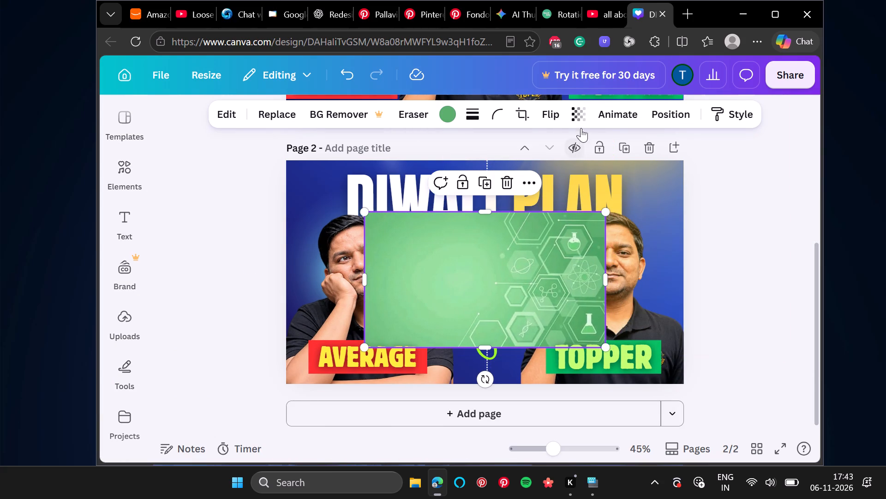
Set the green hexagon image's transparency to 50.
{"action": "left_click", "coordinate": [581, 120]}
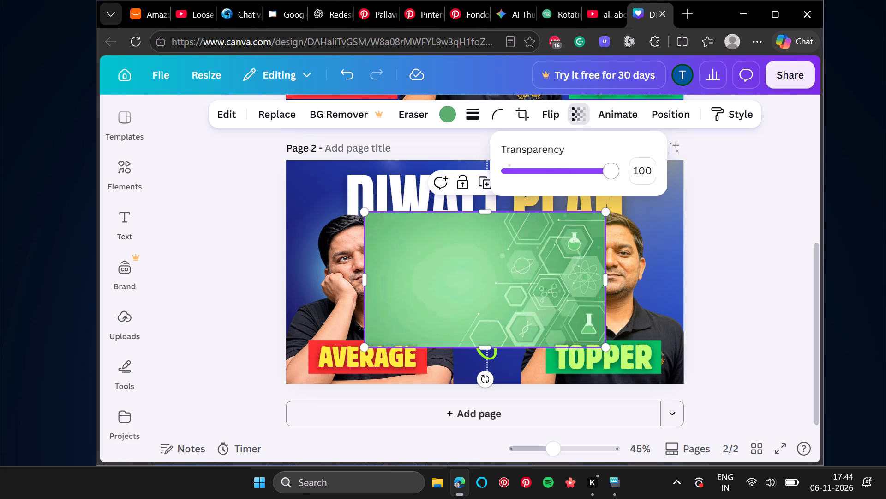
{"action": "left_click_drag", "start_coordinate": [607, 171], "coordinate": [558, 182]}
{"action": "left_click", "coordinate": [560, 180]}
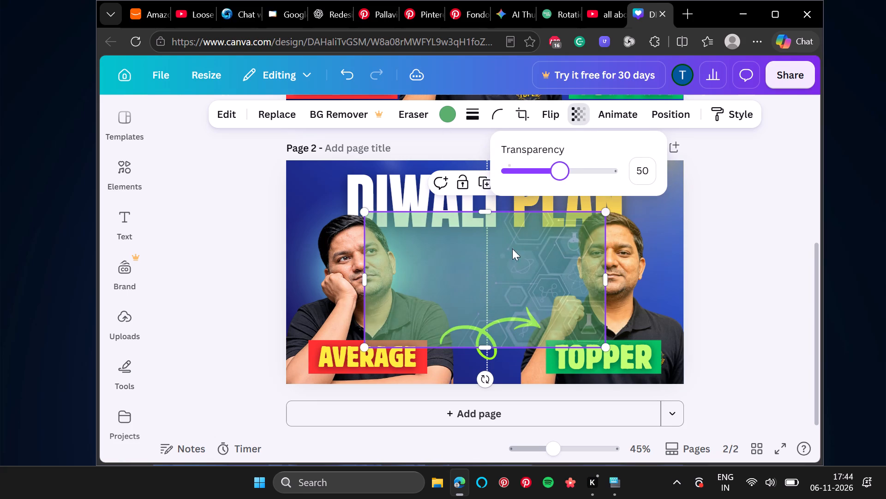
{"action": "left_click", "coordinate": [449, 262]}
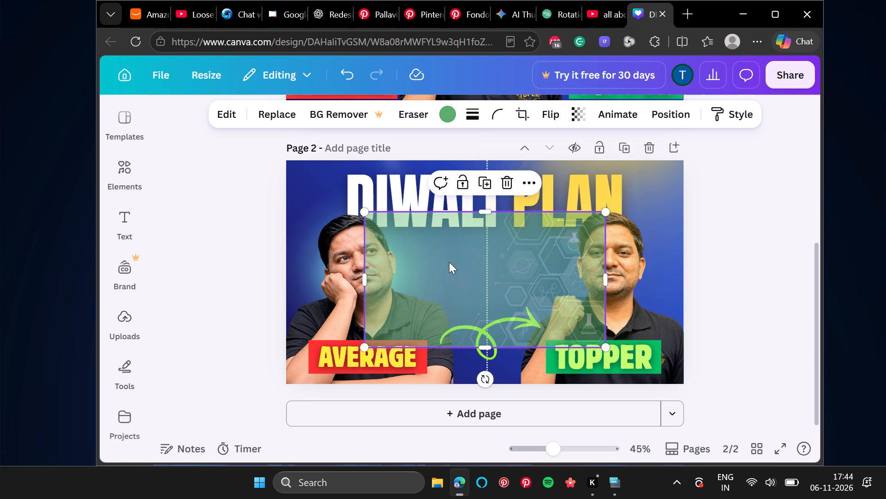
Align the green hexagon image with page 2's top-left corner and enlarge it to cover the whole page.
{"action": "left_click_drag", "start_coordinate": [459, 256], "coordinate": [369, 205]}
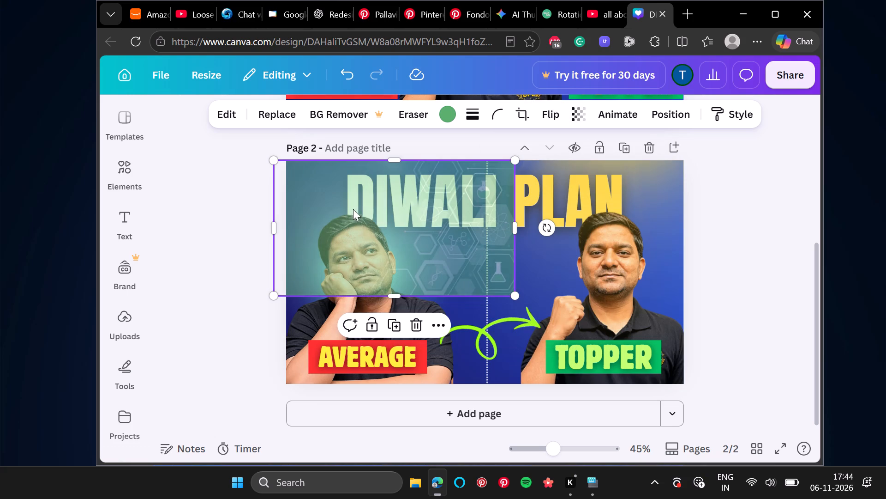
{"action": "left_click_drag", "start_coordinate": [322, 190], "coordinate": [334, 190]}
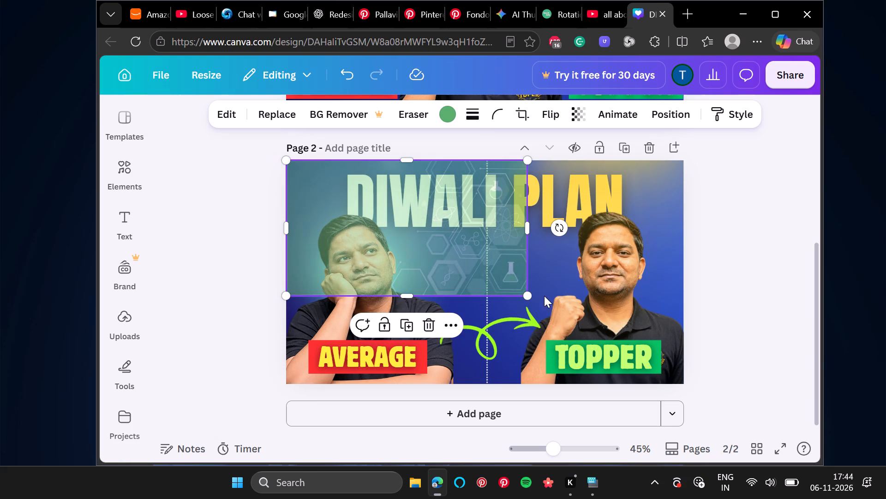
{"action": "left_click_drag", "start_coordinate": [527, 296], "coordinate": [659, 406]}
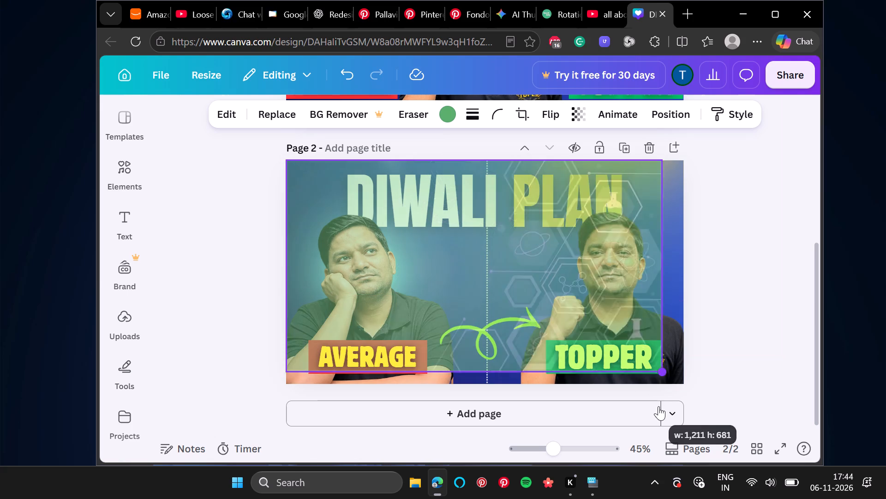
{"action": "left_click_drag", "start_coordinate": [659, 406], "coordinate": [671, 407]}
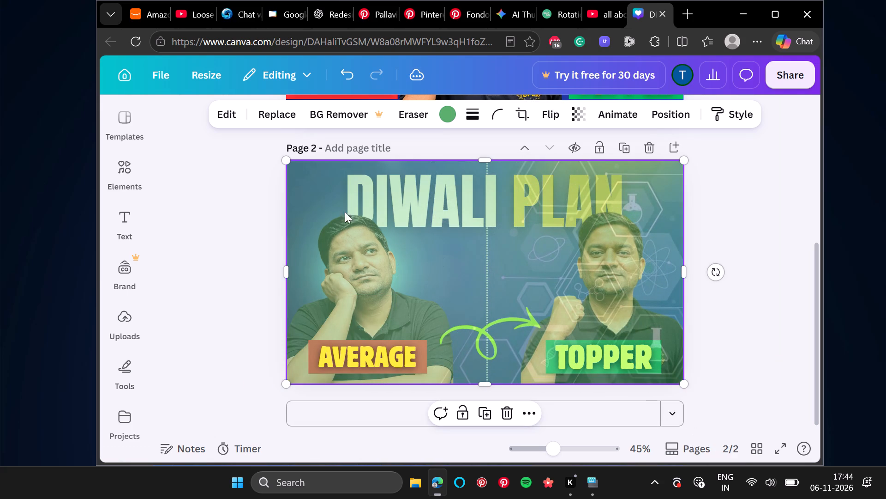
Send the full-page green hexagon image to the back, behind the title, portraits and labels.
{"action": "left_click", "coordinate": [663, 114]}
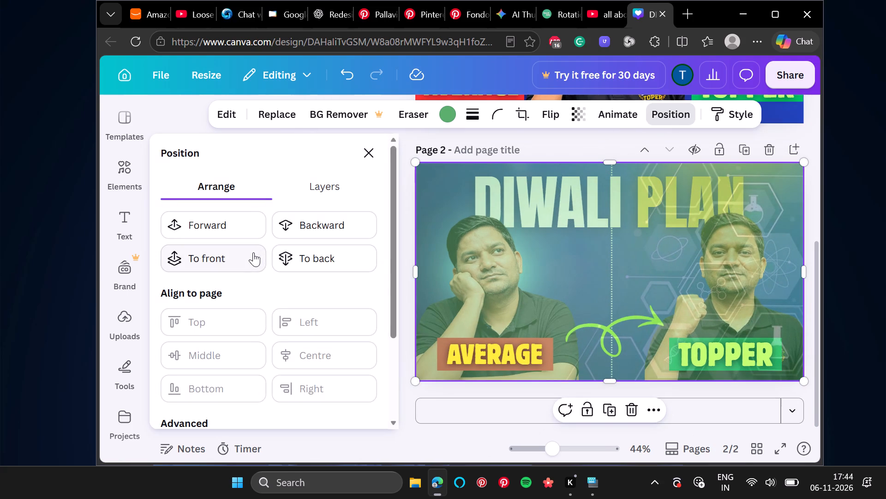
{"action": "left_click", "coordinate": [308, 258]}
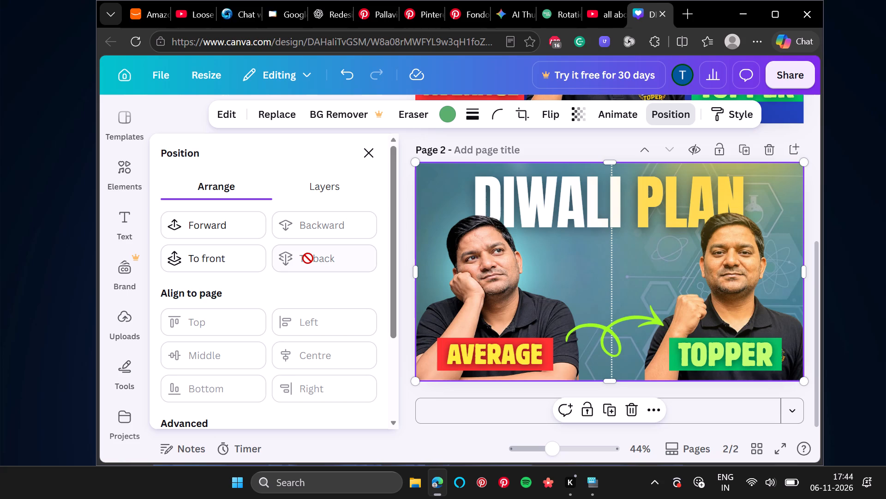
{"action": "left_click", "coordinate": [308, 258]}
{"action": "scroll", "coordinate": [267, 368], "scroll_direction": "down", "scroll_amount": 2}
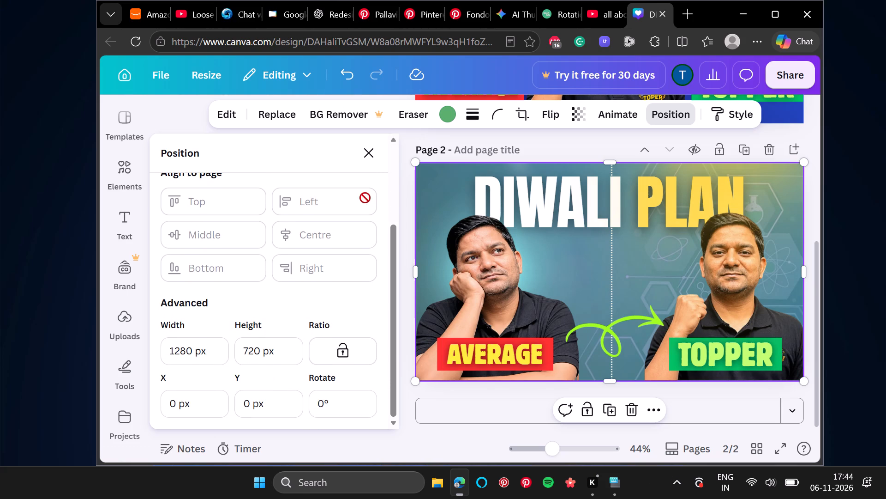
{"action": "left_click", "coordinate": [364, 147]}
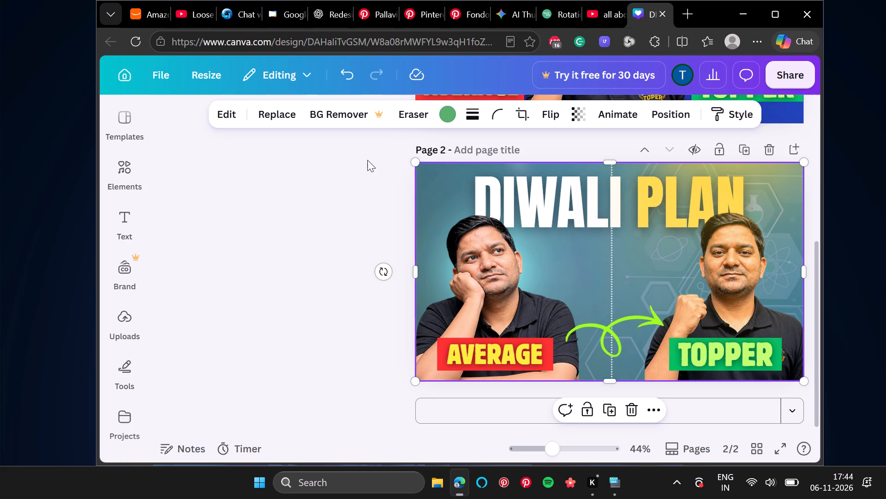
Select the green hexagon background image on page 2 and shift it slightly up and to the left.
{"action": "left_click", "coordinate": [198, 274]}
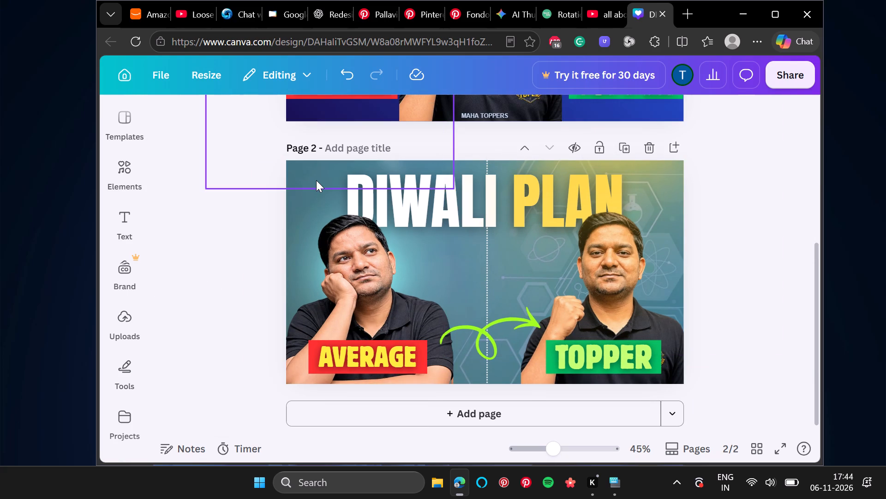
{"action": "left_click", "coordinate": [312, 202]}
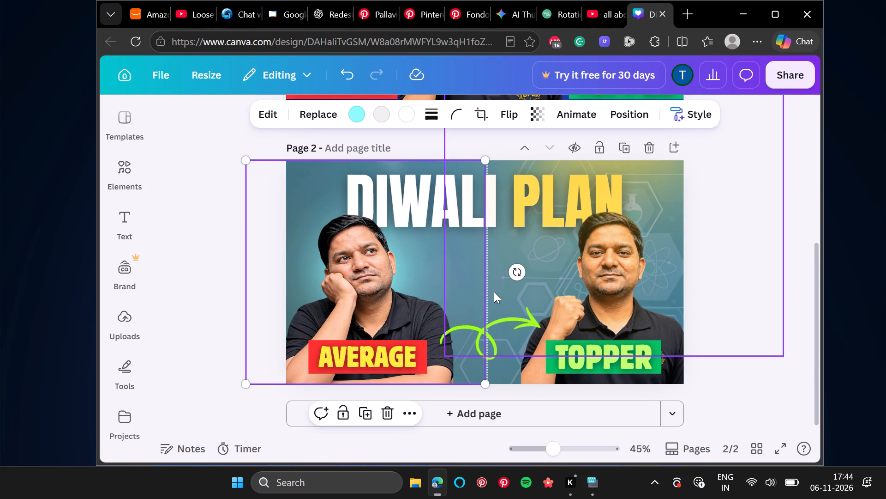
{"action": "left_click", "coordinate": [500, 369]}
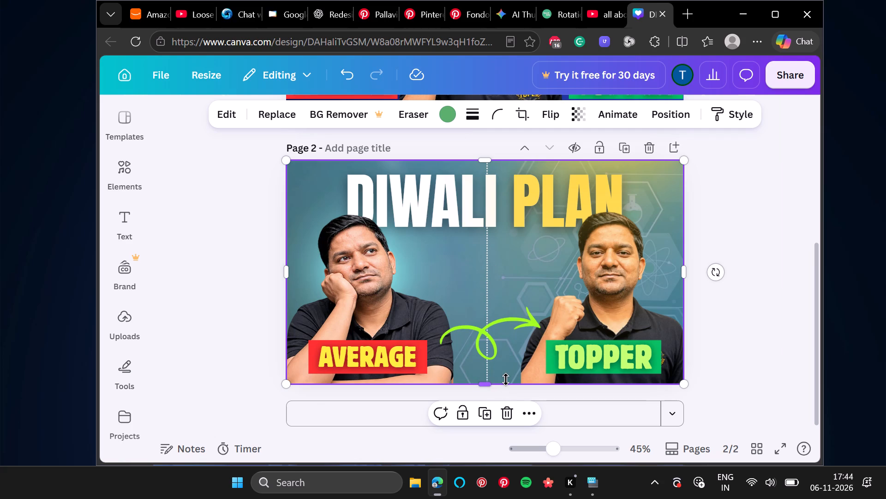
{"action": "left_click_drag", "start_coordinate": [506, 372], "coordinate": [497, 342]}
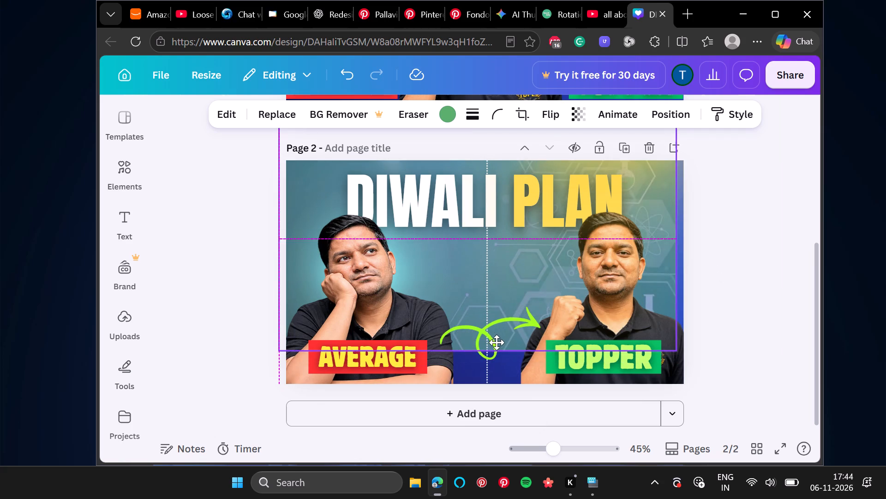
{"action": "left_click_drag", "start_coordinate": [497, 342], "coordinate": [483, 354]}
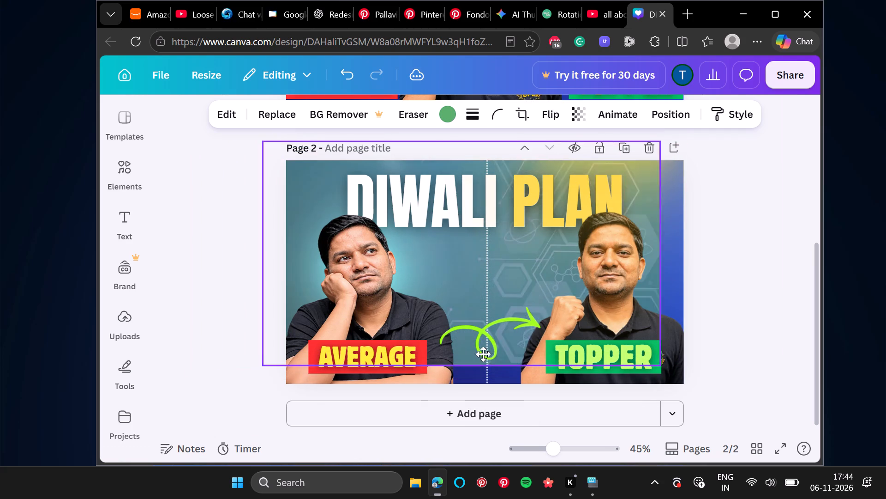
{"action": "left_click_drag", "start_coordinate": [483, 354], "coordinate": [488, 354]}
Search the colours for blue and recolour the hexagon background image, trying Crystal blue and choosing Soft blue.
{"action": "left_click", "coordinate": [448, 112]}
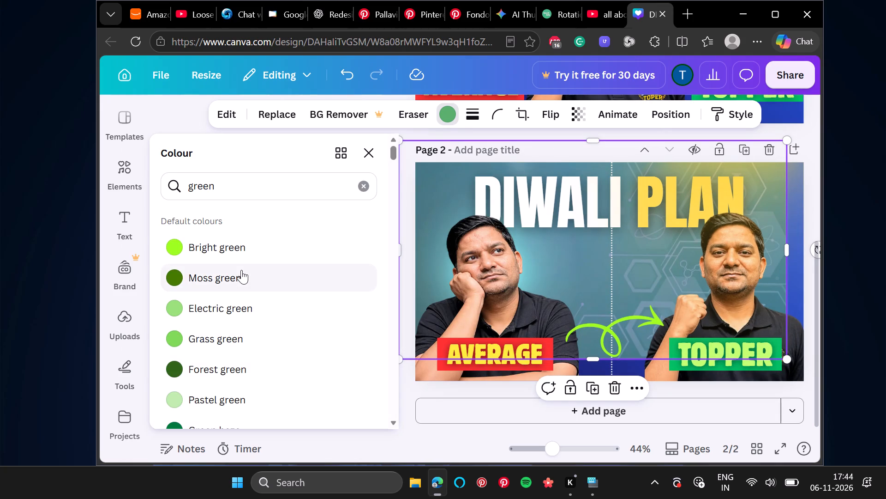
{"action": "scroll", "coordinate": [241, 270], "scroll_direction": "down", "scroll_amount": 6}
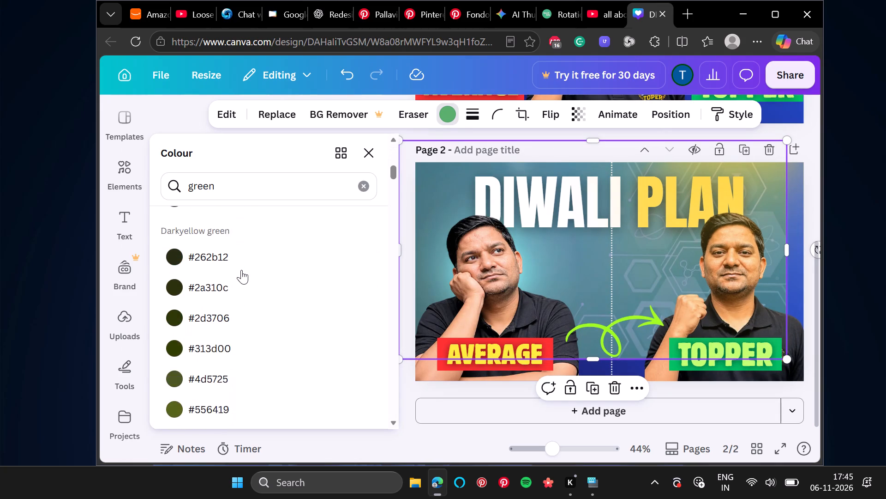
{"action": "scroll", "coordinate": [241, 270], "scroll_direction": "down", "scroll_amount": 1}
{"action": "left_click_drag", "start_coordinate": [246, 183], "coordinate": [119, 180]}
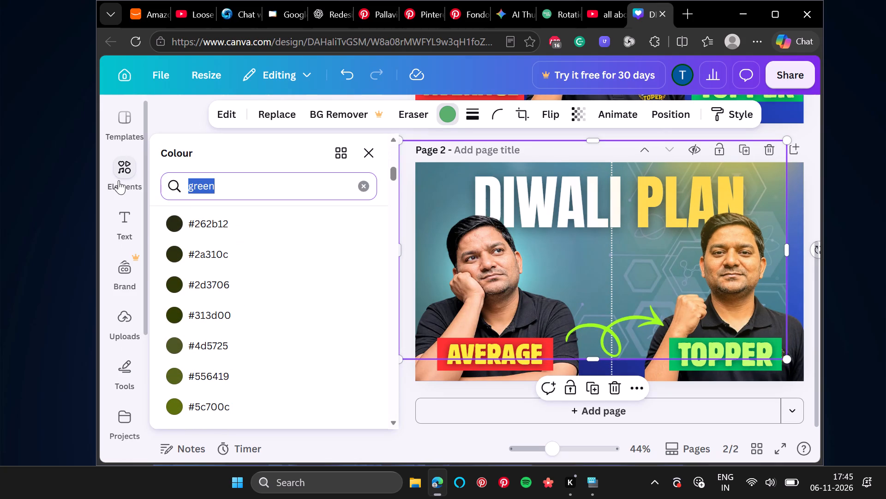
{"action": "type", "text": "blue"}
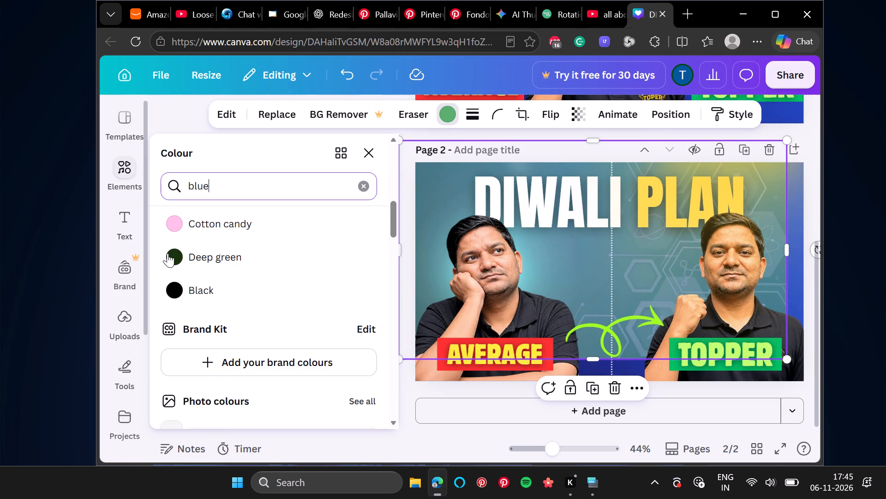
{"action": "scroll", "coordinate": [223, 310], "scroll_direction": "up", "scroll_amount": 8}
{"action": "scroll", "coordinate": [223, 310], "scroll_direction": "down", "scroll_amount": 2}
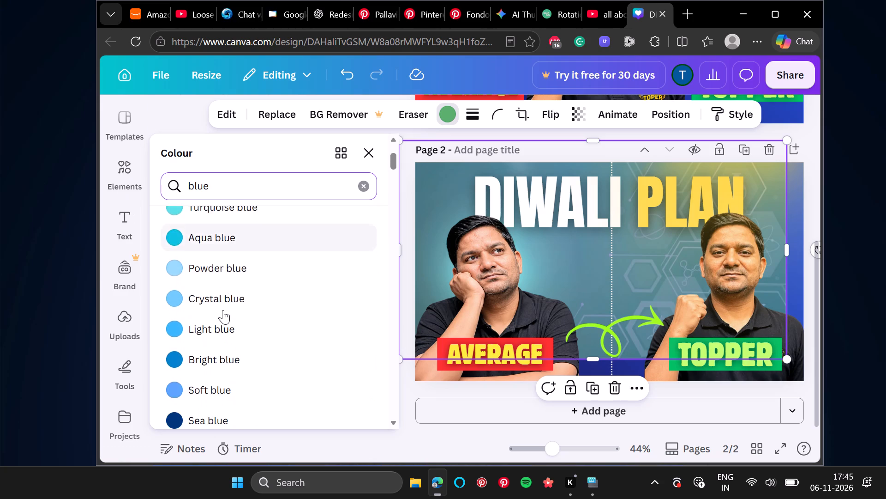
{"action": "scroll", "coordinate": [223, 310], "scroll_direction": "down", "scroll_amount": 1}
{"action": "left_click", "coordinate": [233, 252]}
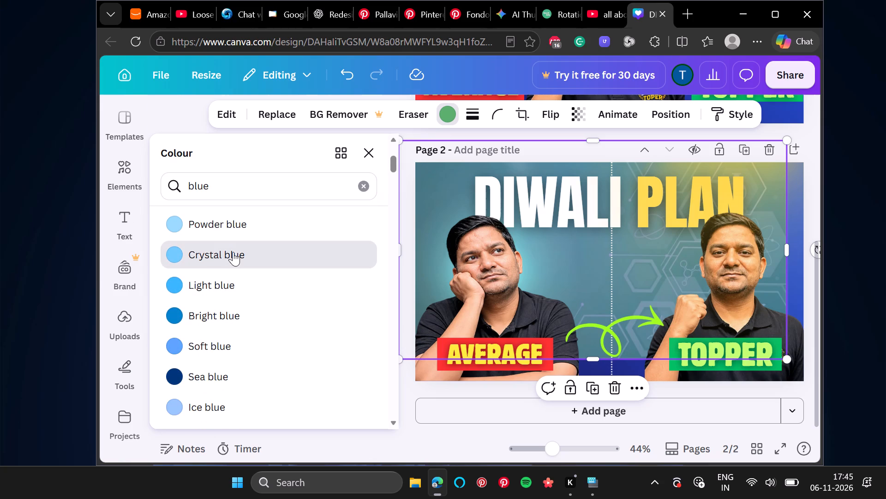
{"action": "left_click", "coordinate": [240, 299]}
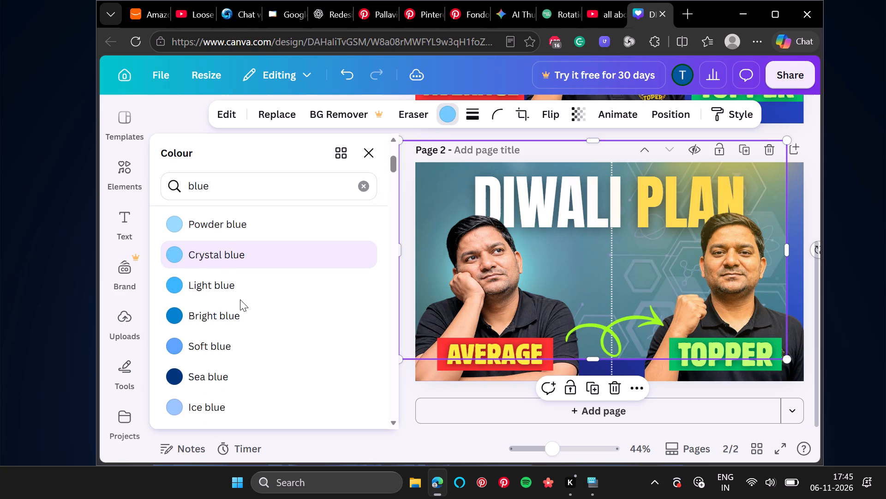
{"action": "left_click", "coordinate": [240, 353]}
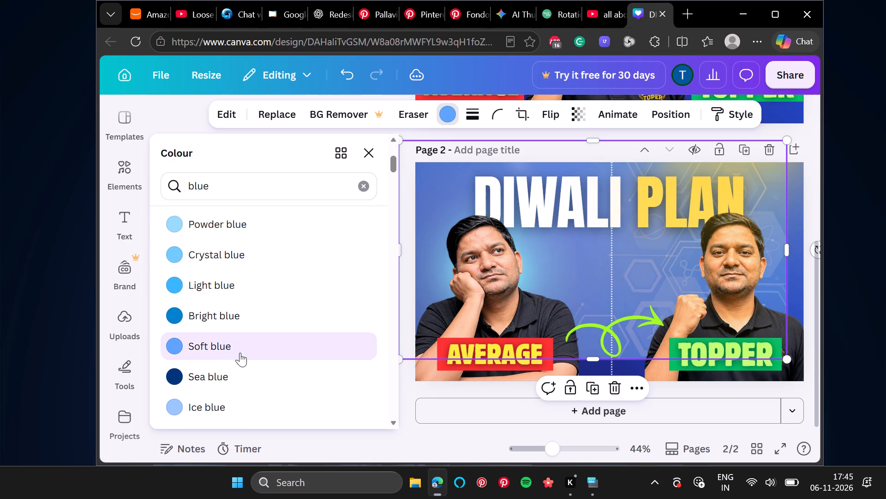
{"action": "left_click", "coordinate": [225, 353]}
{"action": "scroll", "coordinate": [225, 353], "scroll_direction": "down", "scroll_amount": 1}
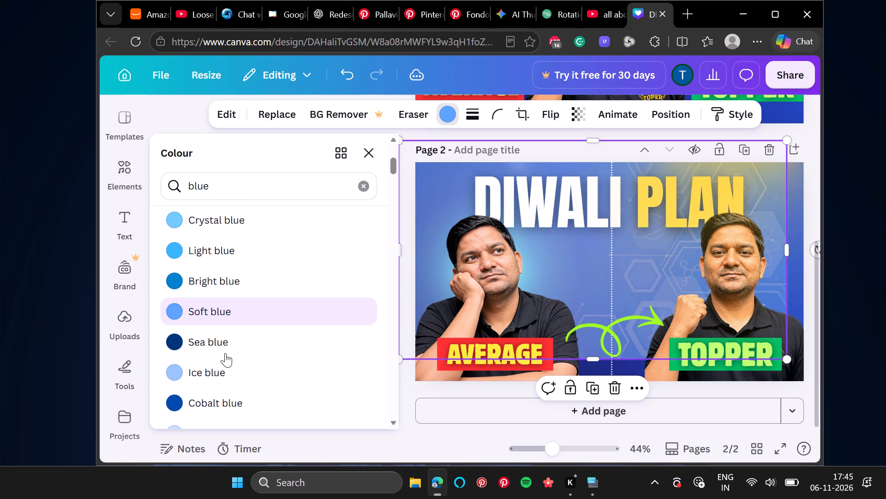
{"action": "scroll", "coordinate": [225, 353], "scroll_direction": "down", "scroll_amount": 1}
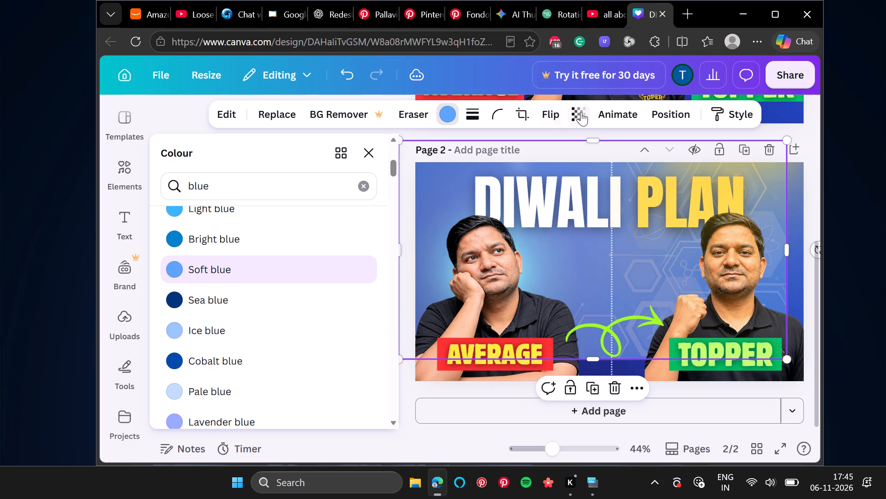
Set the hexagon background image's transparency to 100.
{"action": "left_click", "coordinate": [581, 112]}
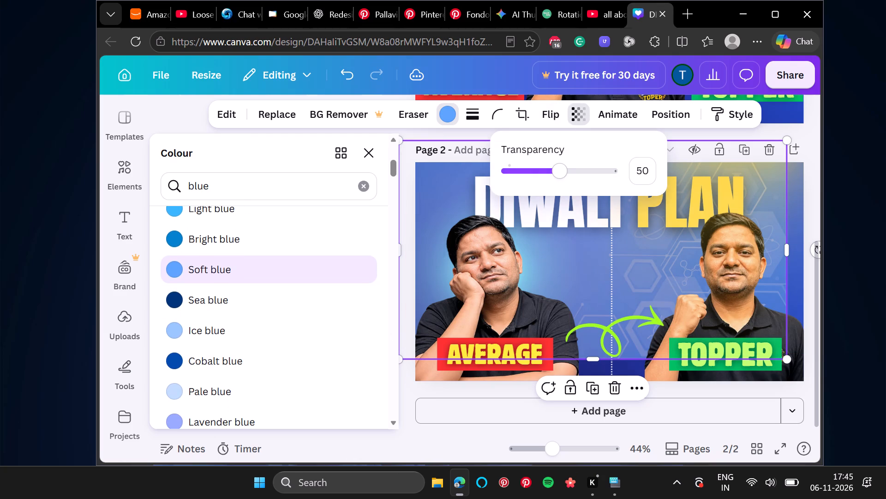
{"action": "left_click_drag", "start_coordinate": [560, 172], "coordinate": [654, 175]}
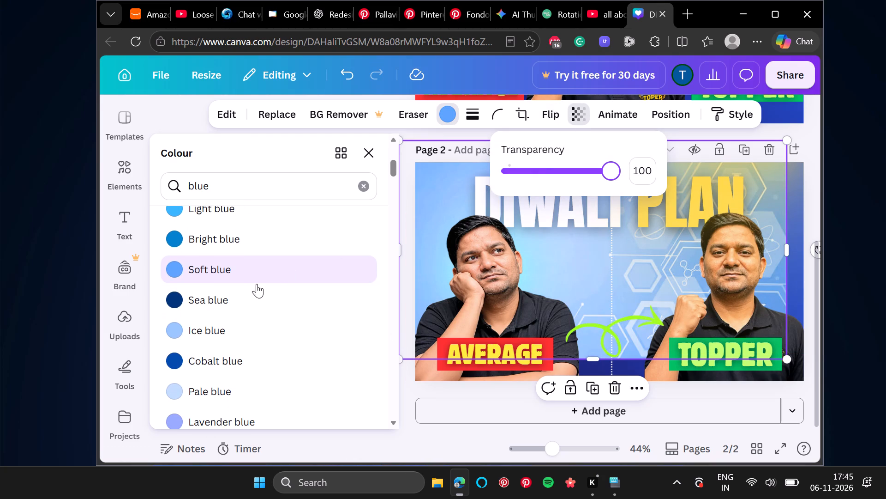
Change the hexagon background image's colour to Sea blue.
{"action": "left_click", "coordinate": [248, 297]}
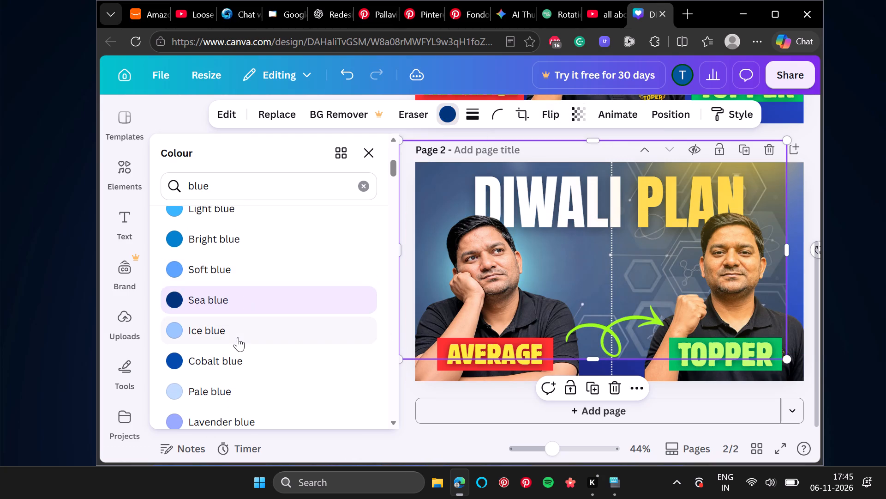
Recolour the hexagon background image on page 2, trying Lavender blue and choosing Bold blue.
{"action": "scroll", "coordinate": [238, 337], "scroll_direction": "down", "scroll_amount": 2}
{"action": "left_click", "coordinate": [238, 337]}
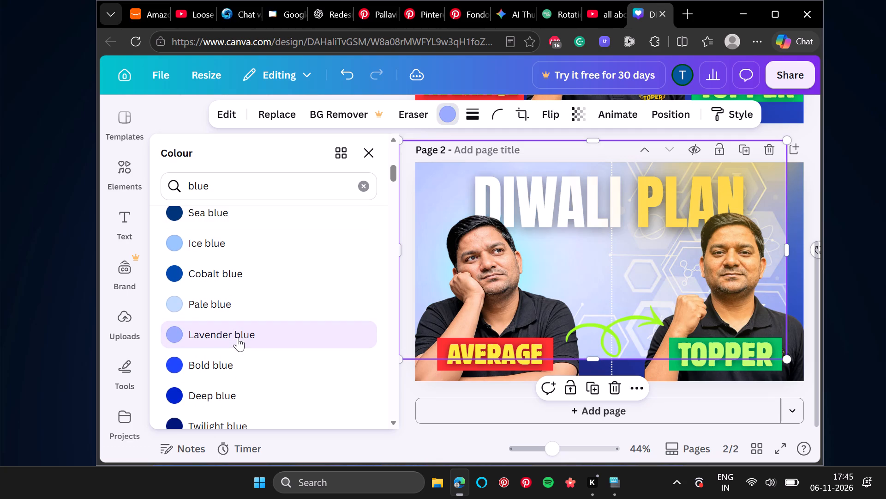
{"action": "left_click", "coordinate": [217, 366]}
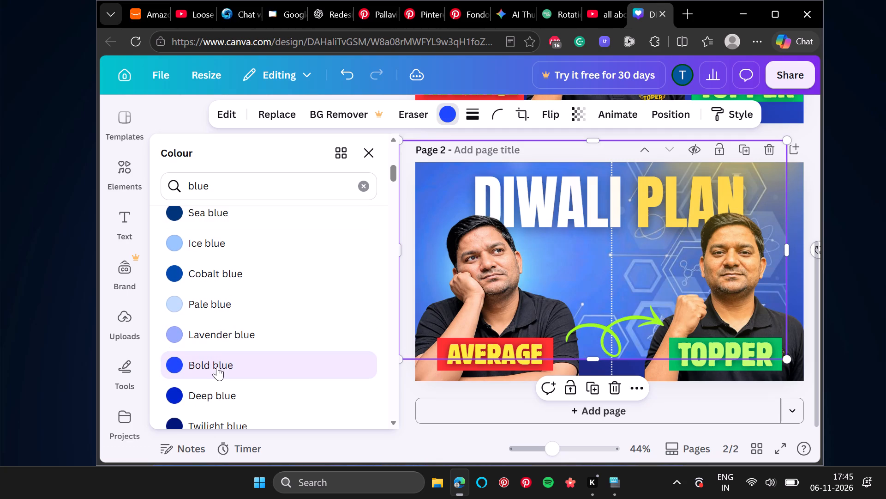
{"action": "left_click", "coordinate": [374, 151]}
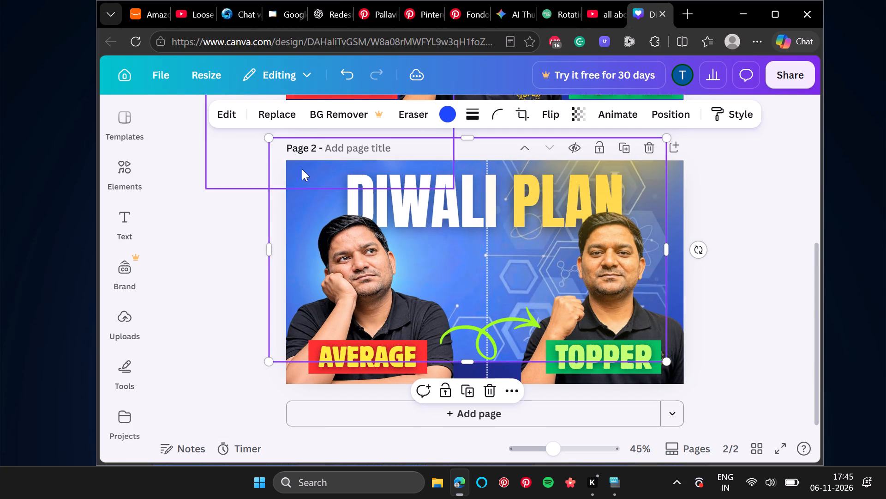
Reposition the hexagon background image so it lines up with the page edges and covers all of page 2.
{"action": "left_click_drag", "start_coordinate": [407, 150], "coordinate": [424, 174]}
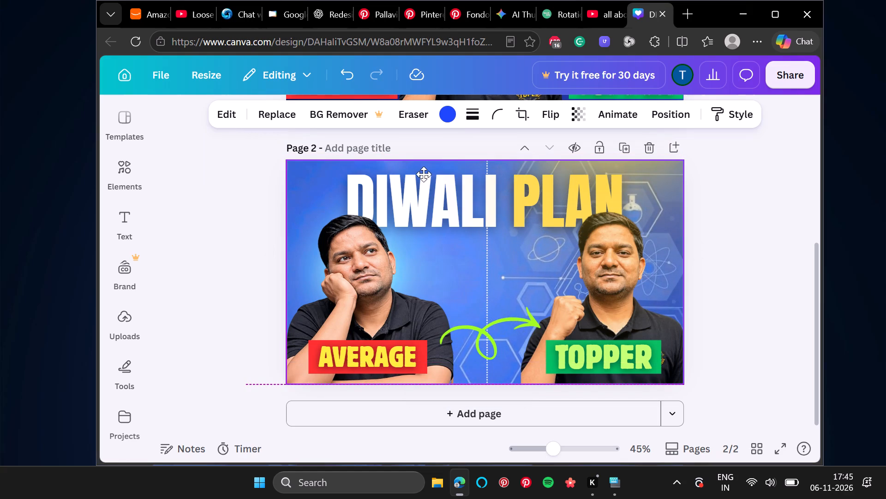
{"action": "left_click_drag", "start_coordinate": [424, 174], "coordinate": [424, 175]}
{"action": "left_click_drag", "start_coordinate": [424, 175], "coordinate": [422, 227]}
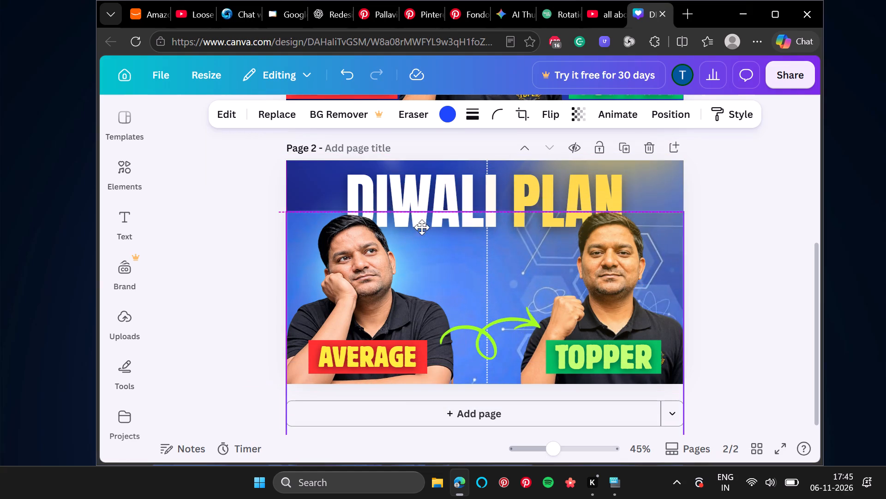
{"action": "left_click_drag", "start_coordinate": [422, 227], "coordinate": [413, 213]}
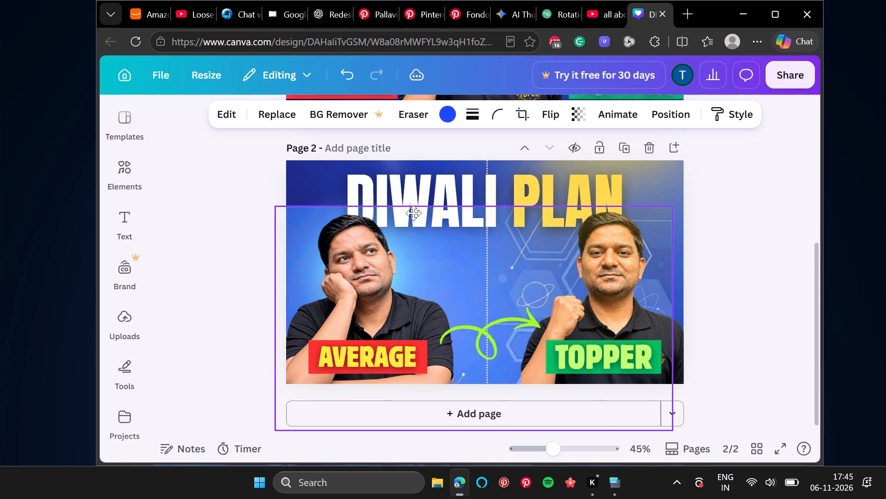
{"action": "left_click_drag", "start_coordinate": [413, 213], "coordinate": [329, 170]}
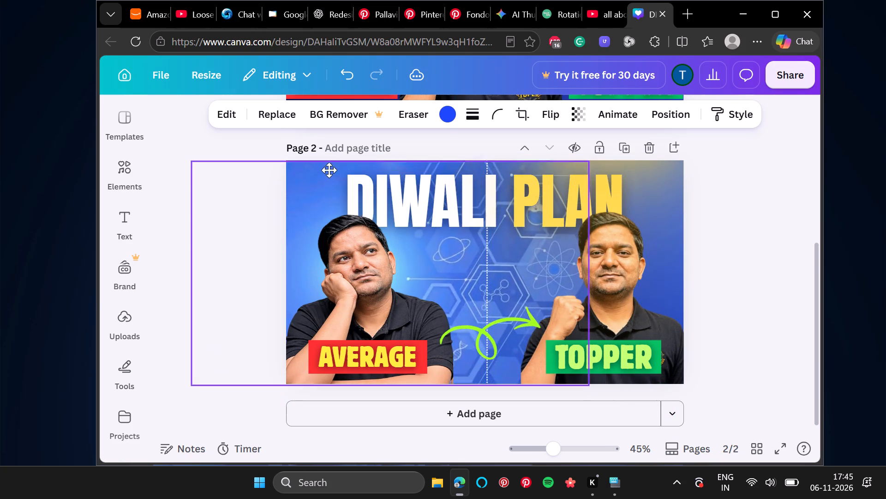
{"action": "left_click_drag", "start_coordinate": [329, 170], "coordinate": [472, 195]}
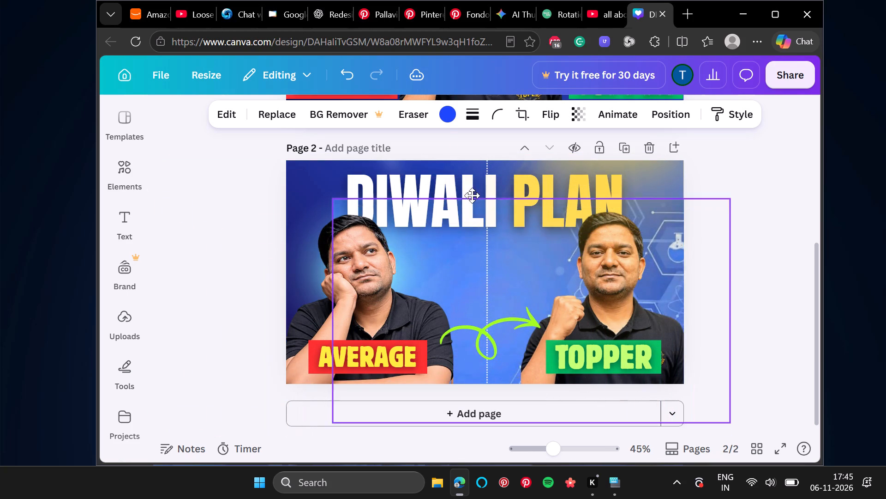
{"action": "left_click_drag", "start_coordinate": [472, 195], "coordinate": [420, 176]}
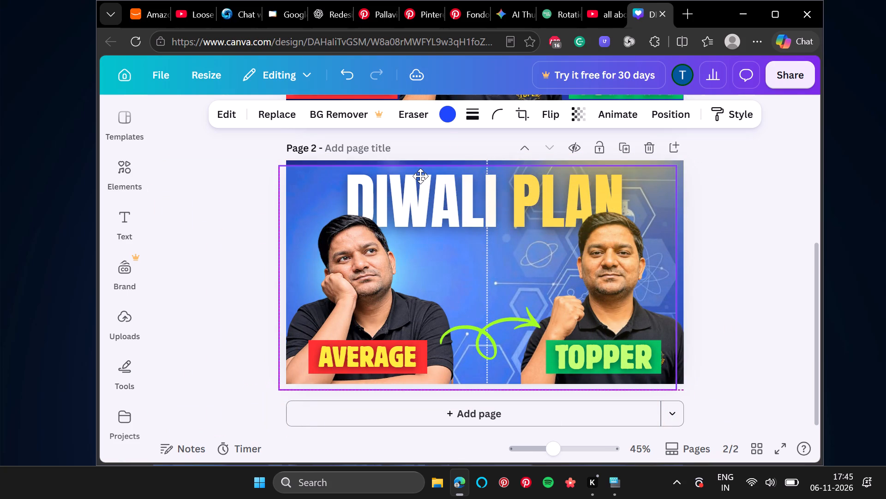
{"action": "left_click_drag", "start_coordinate": [420, 176], "coordinate": [424, 170]}
{"action": "left_click", "coordinate": [734, 304]}
{"action": "scroll", "coordinate": [734, 304], "scroll_direction": "down", "scroll_amount": 1}
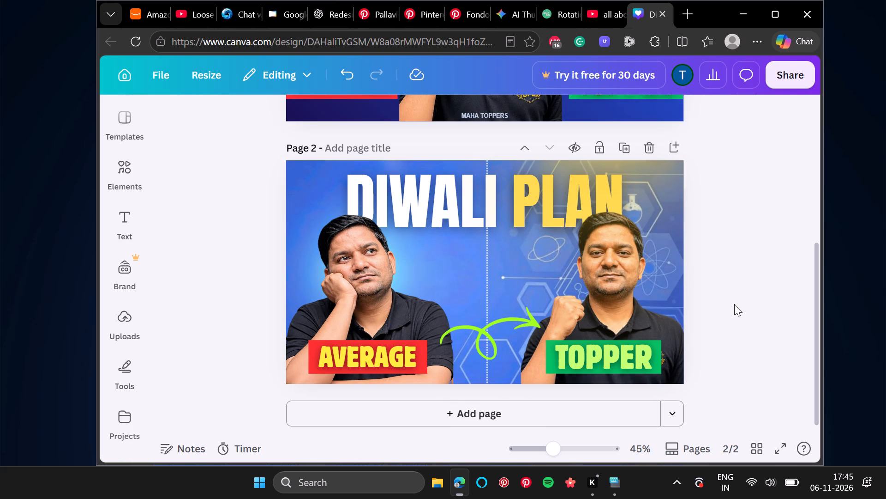
{"action": "scroll", "coordinate": [734, 304], "scroll_direction": "down", "scroll_amount": 1}
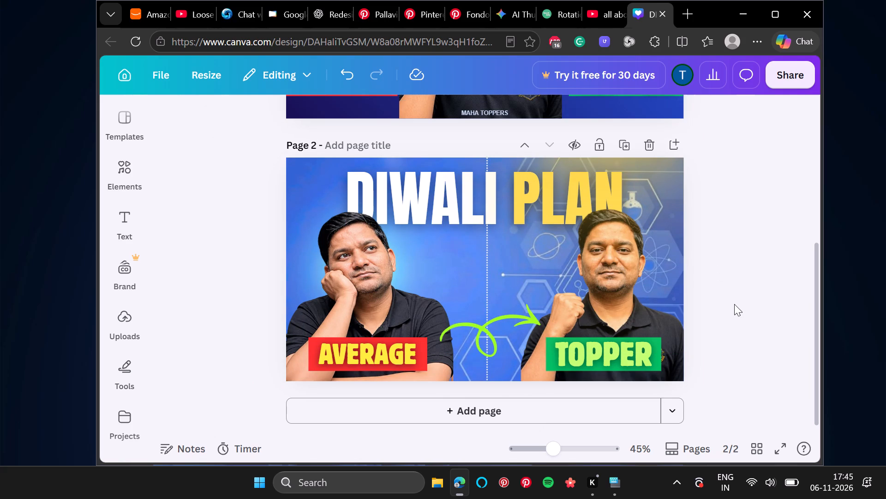
{"action": "key", "text": "Print"}
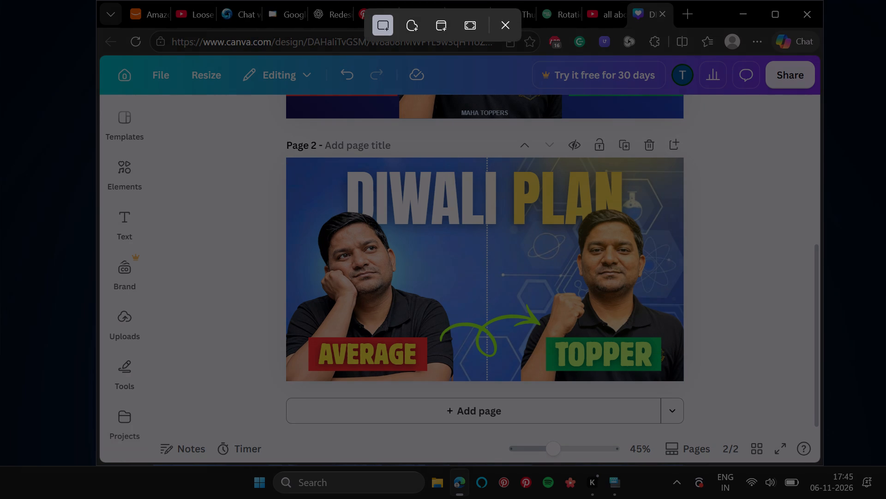
{"action": "left_click_drag", "start_coordinate": [287, 158], "coordinate": [694, 389]}
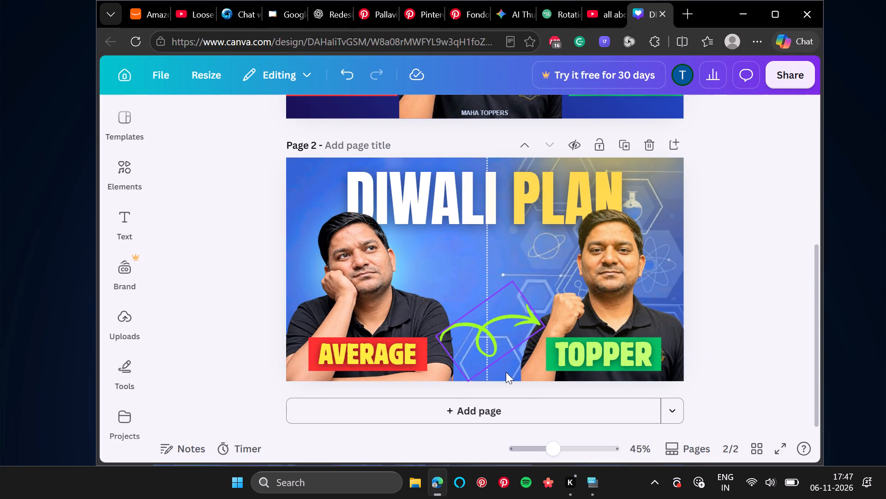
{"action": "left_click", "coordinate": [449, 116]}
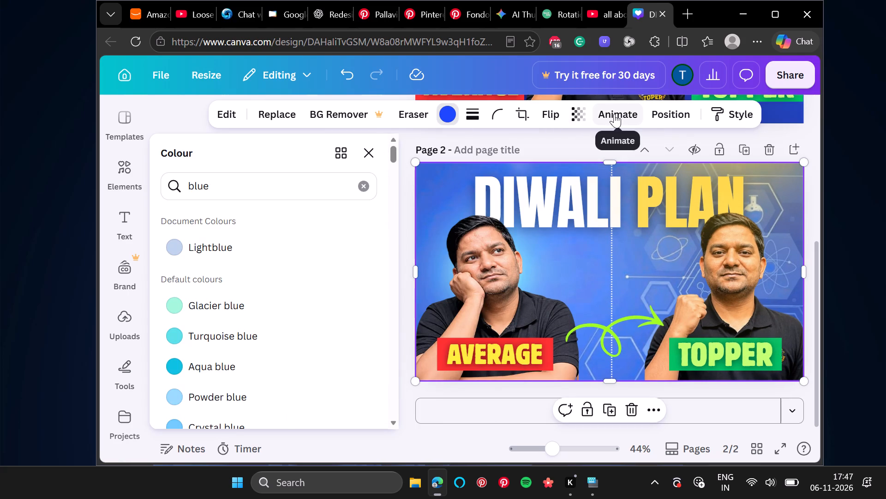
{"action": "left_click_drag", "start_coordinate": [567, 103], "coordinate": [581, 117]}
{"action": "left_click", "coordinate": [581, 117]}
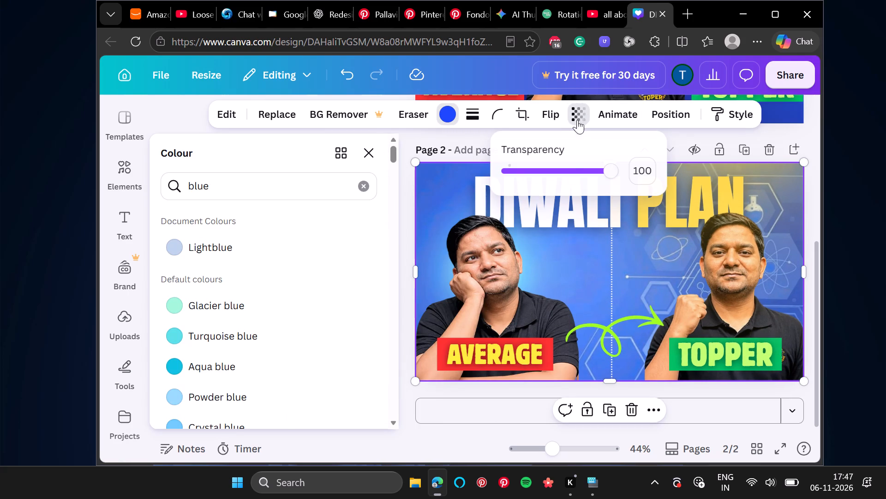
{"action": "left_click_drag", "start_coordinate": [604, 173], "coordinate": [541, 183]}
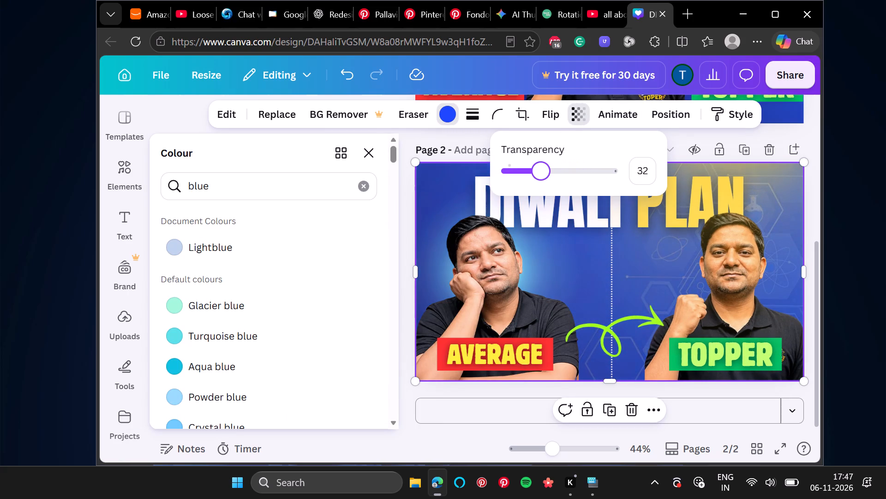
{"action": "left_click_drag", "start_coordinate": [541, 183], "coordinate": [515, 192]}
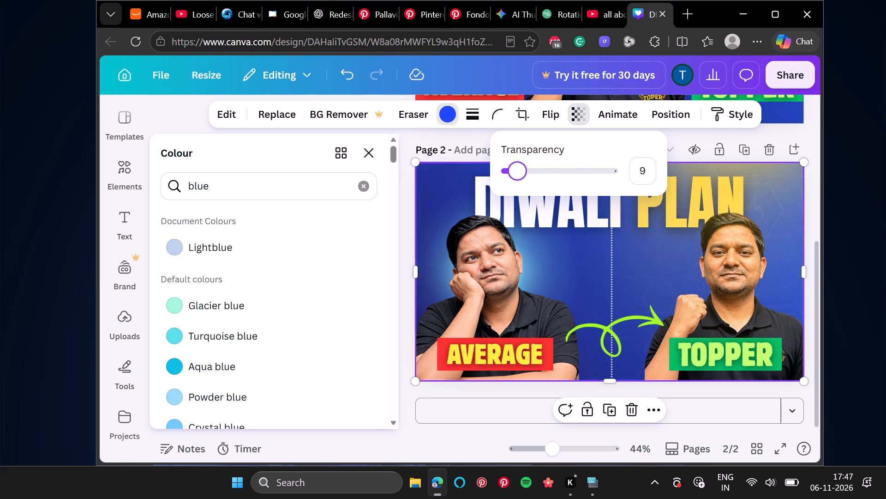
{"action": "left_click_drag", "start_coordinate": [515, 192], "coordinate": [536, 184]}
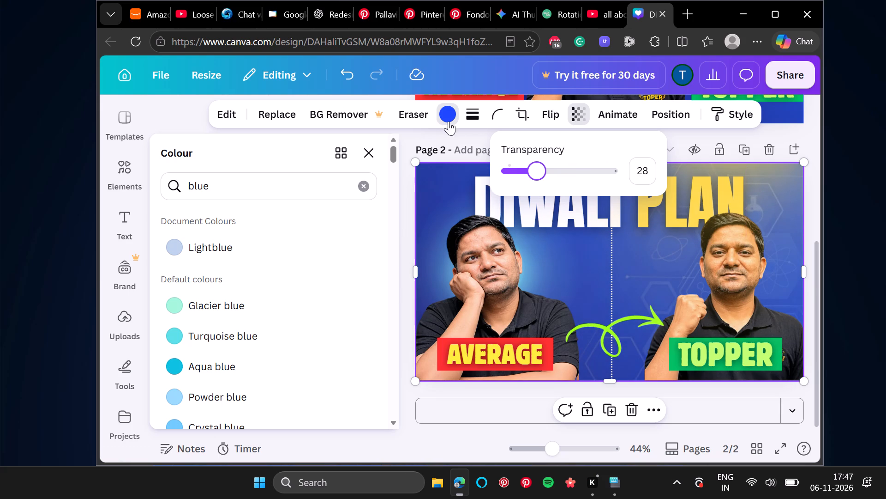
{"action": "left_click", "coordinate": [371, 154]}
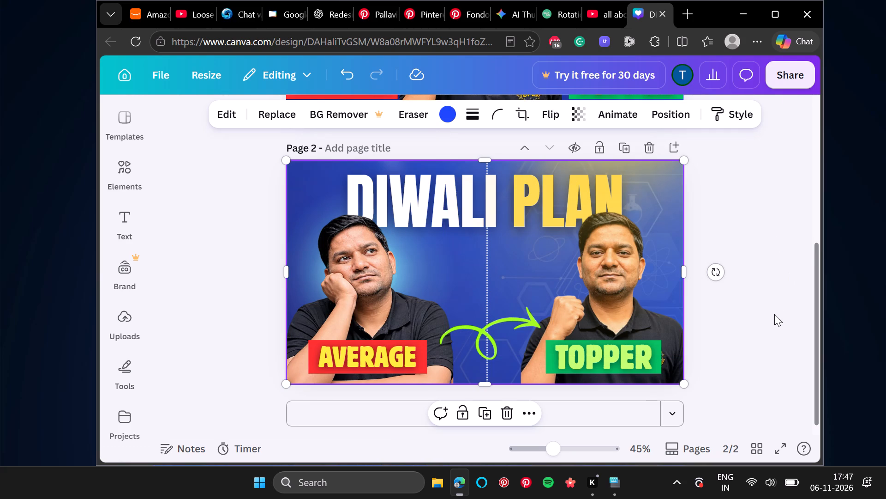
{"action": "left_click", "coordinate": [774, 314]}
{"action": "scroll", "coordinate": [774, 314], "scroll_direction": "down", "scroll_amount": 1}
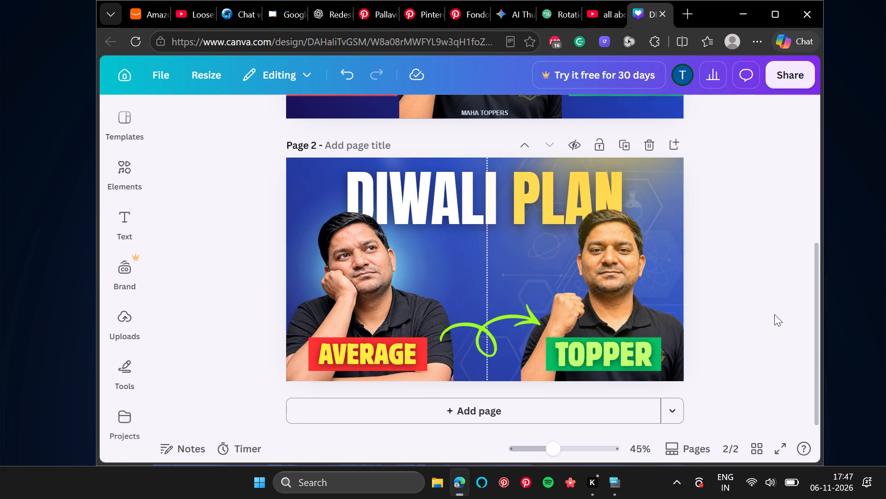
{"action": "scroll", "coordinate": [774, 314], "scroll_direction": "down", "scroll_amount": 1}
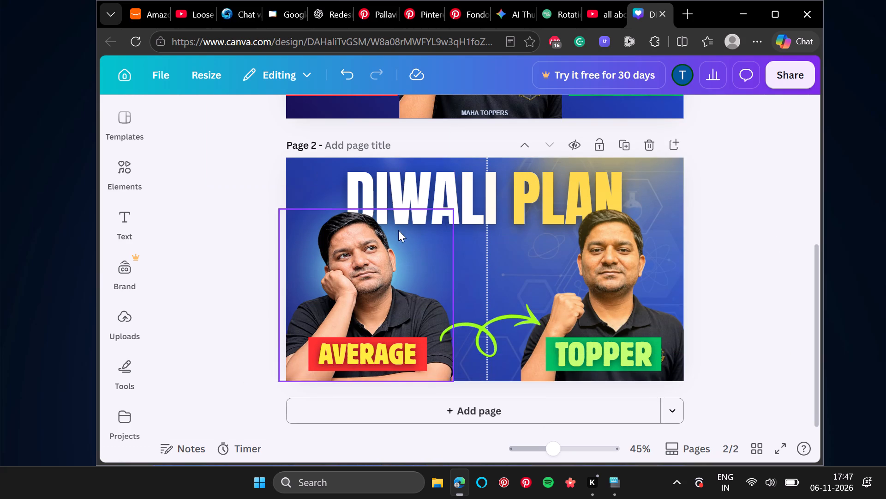
Set the transparency value of the science-hexagon background on page 2 to 24.
{"action": "left_click", "coordinate": [502, 373]}
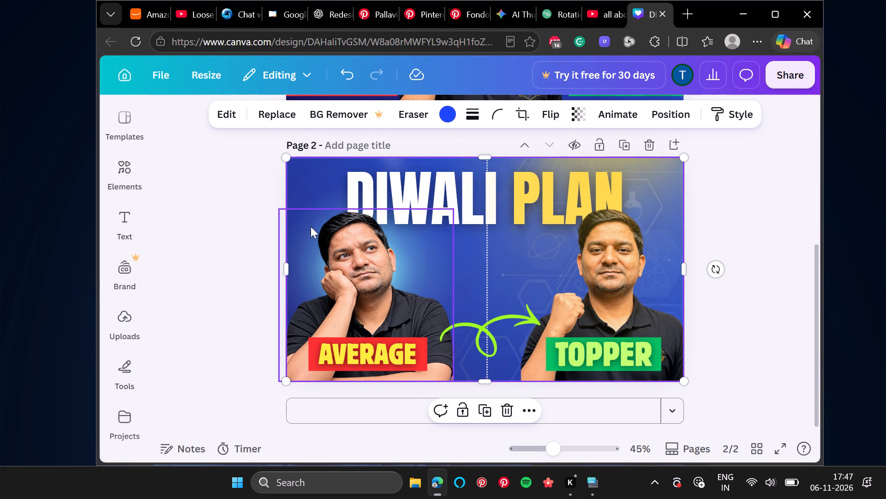
{"action": "left_click", "coordinate": [504, 374]}
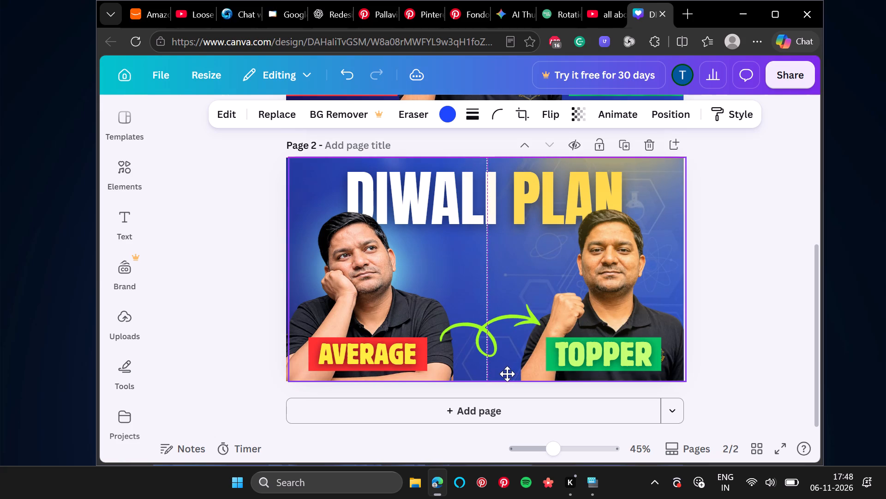
{"action": "left_click", "coordinate": [707, 402]}
{"action": "scroll", "coordinate": [707, 402], "scroll_direction": "down", "scroll_amount": 2}
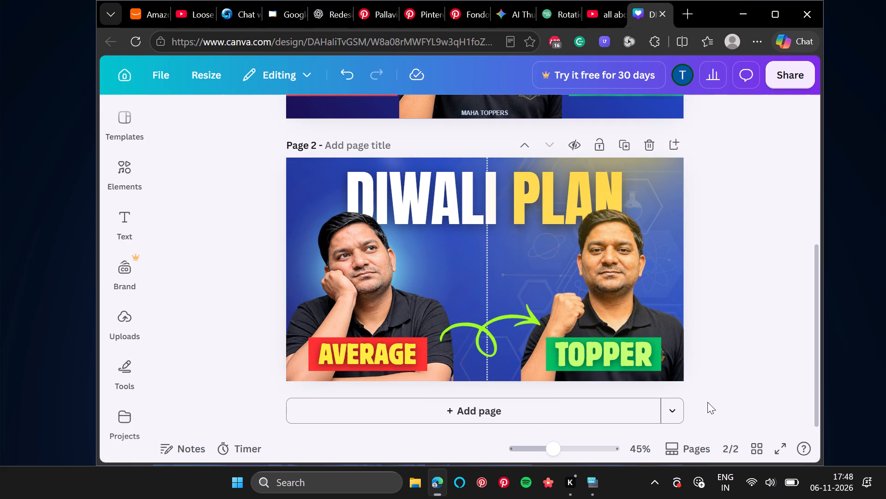
{"action": "left_click", "coordinate": [504, 376]}
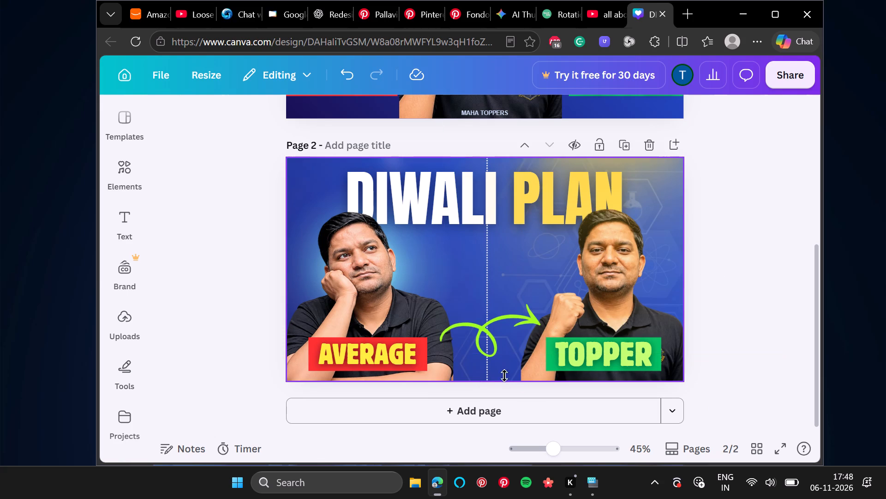
{"action": "left_click", "coordinate": [577, 118]}
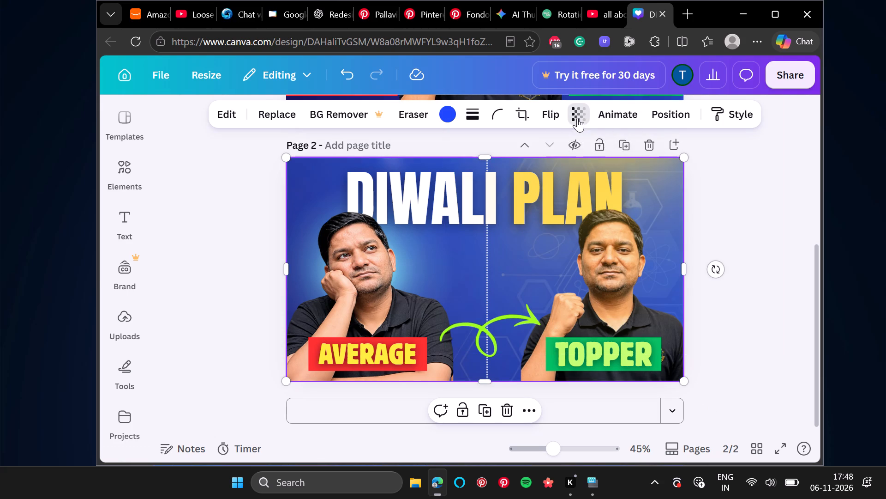
{"action": "left_click_drag", "start_coordinate": [536, 171], "coordinate": [529, 174]}
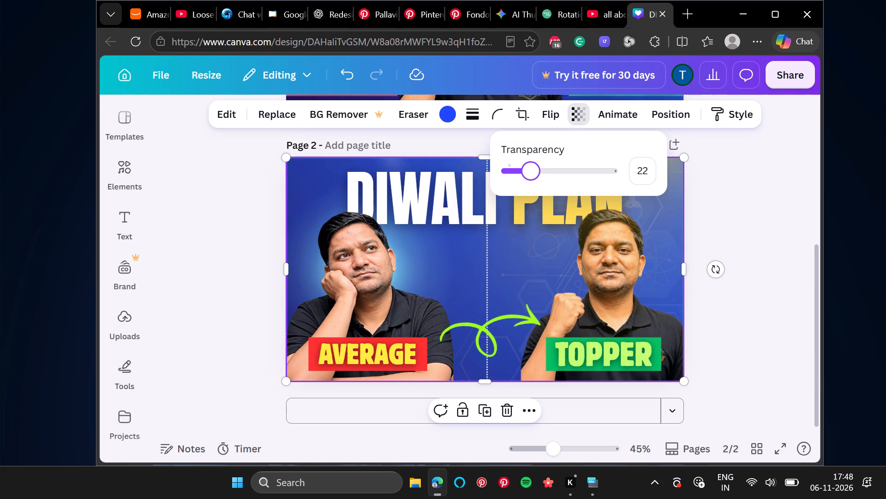
{"action": "left_click_drag", "start_coordinate": [529, 174], "coordinate": [532, 173]}
{"action": "left_click", "coordinate": [727, 401]}
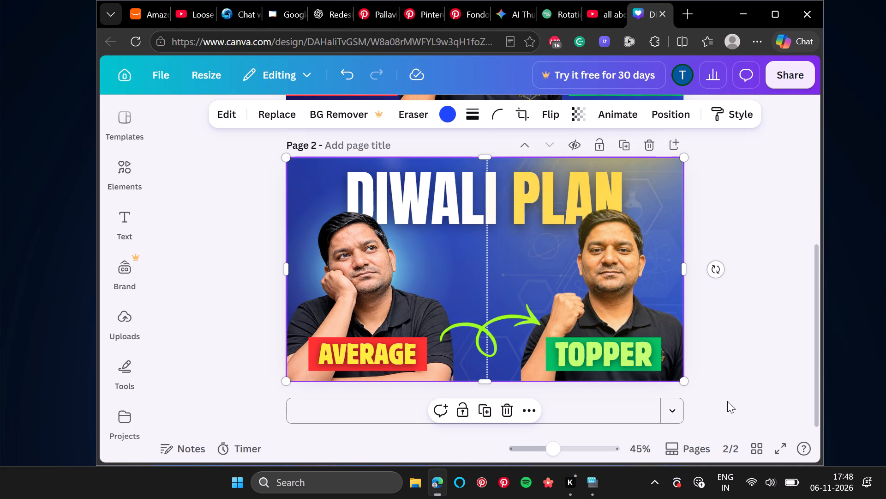
{"action": "key", "text": "Print"}
{"action": "left_click", "coordinate": [235, 193]}
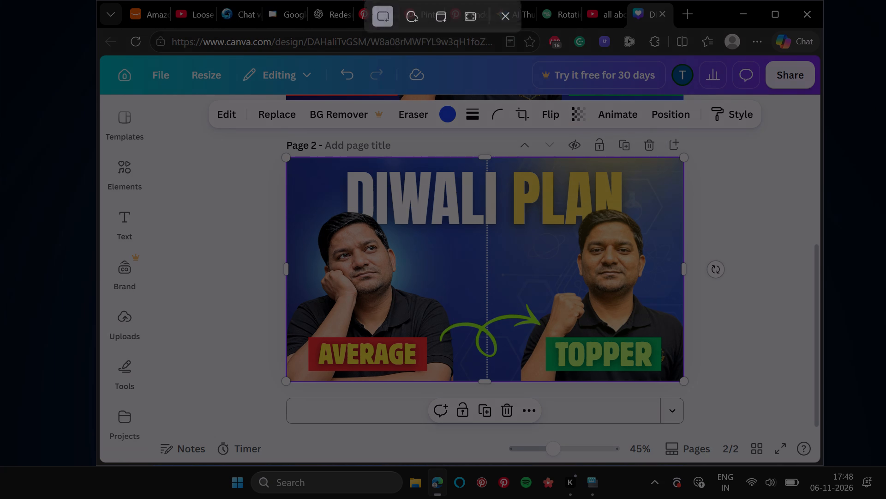
{"action": "left_click", "coordinate": [240, 191]}
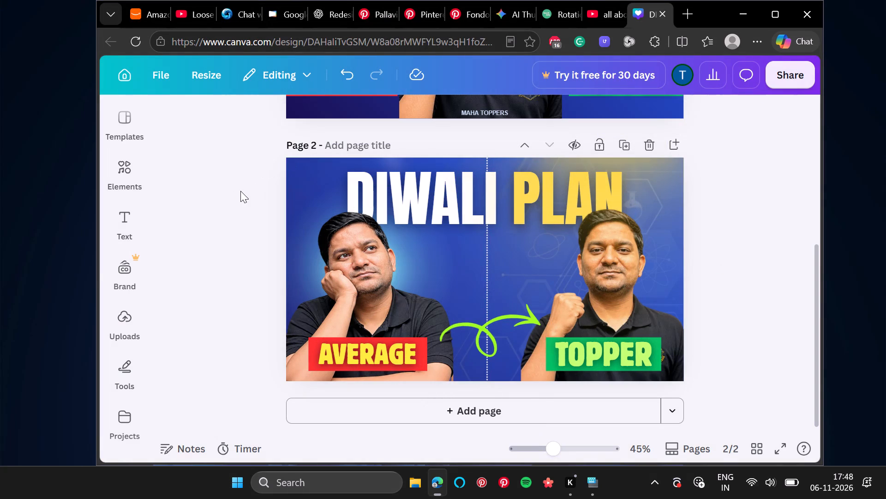
{"action": "key", "text": "Print"}
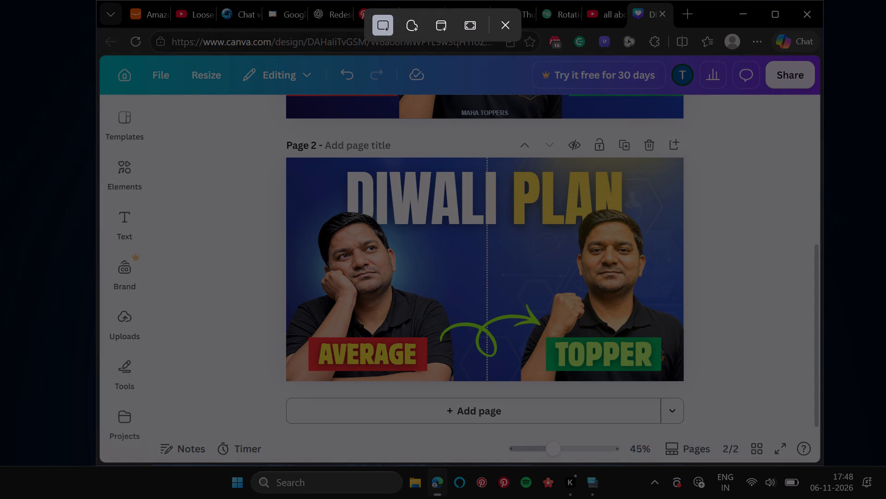
{"action": "left_click_drag", "start_coordinate": [288, 159], "coordinate": [624, 345]}
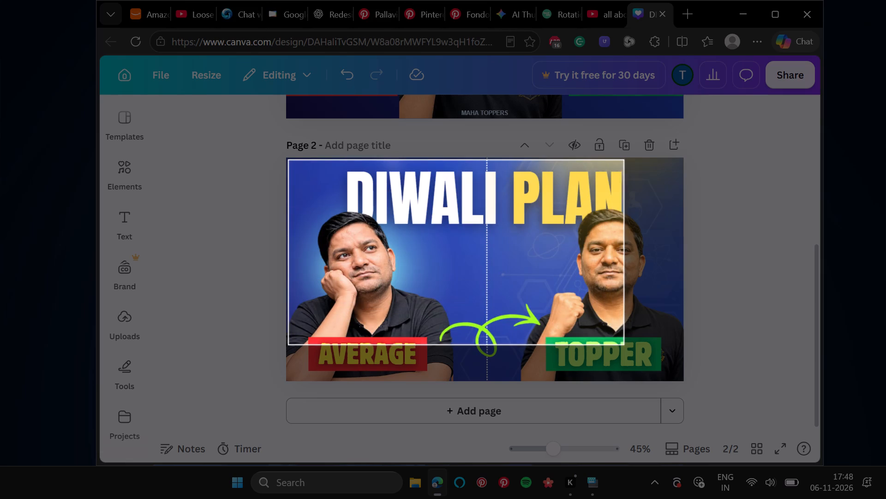
{"action": "left_click_drag", "start_coordinate": [624, 345], "coordinate": [695, 374]}
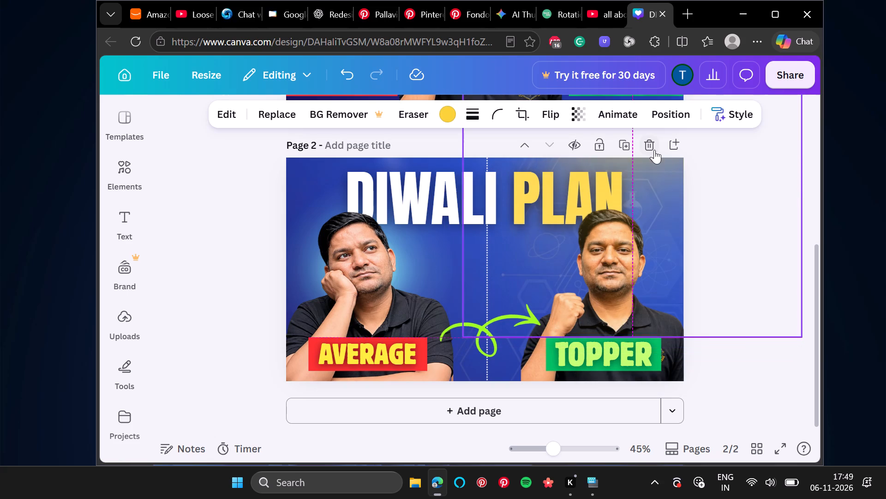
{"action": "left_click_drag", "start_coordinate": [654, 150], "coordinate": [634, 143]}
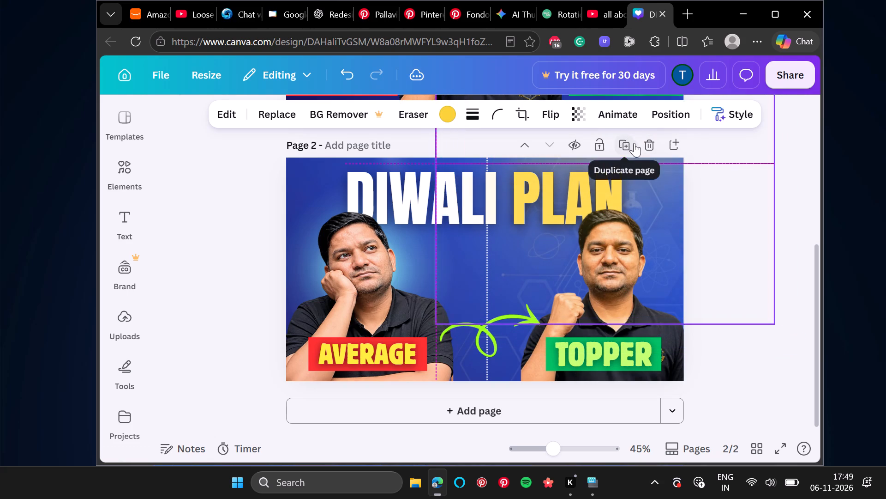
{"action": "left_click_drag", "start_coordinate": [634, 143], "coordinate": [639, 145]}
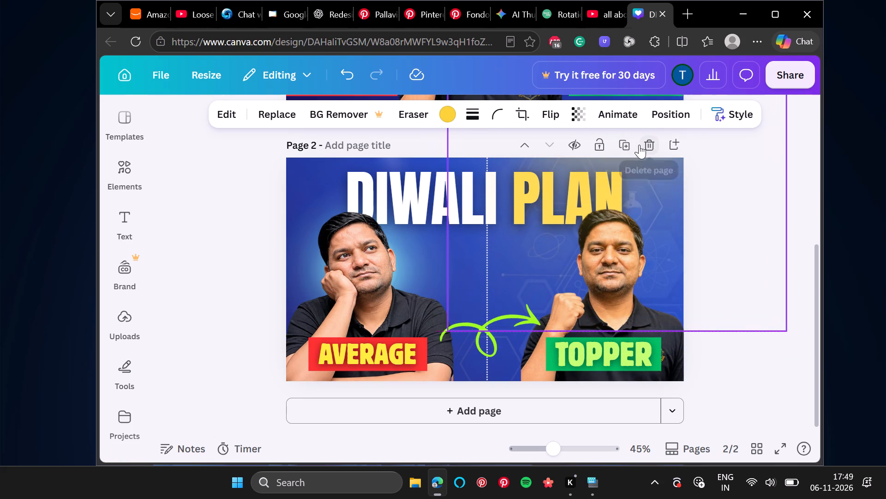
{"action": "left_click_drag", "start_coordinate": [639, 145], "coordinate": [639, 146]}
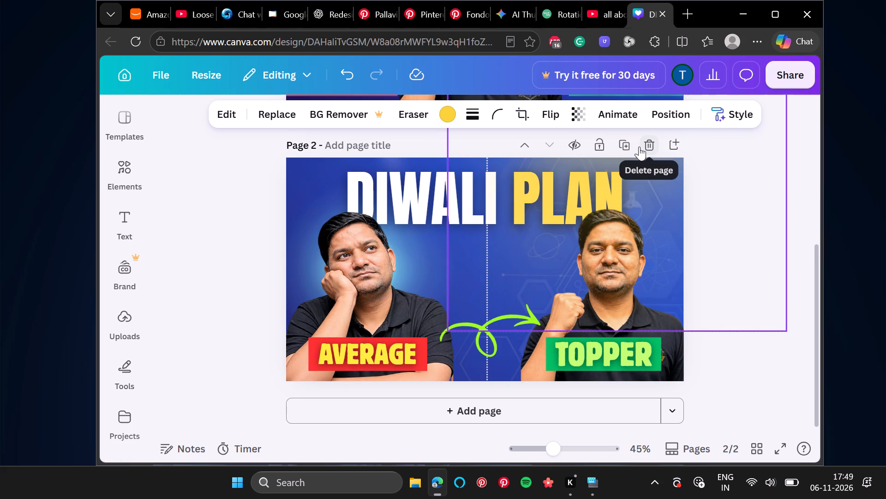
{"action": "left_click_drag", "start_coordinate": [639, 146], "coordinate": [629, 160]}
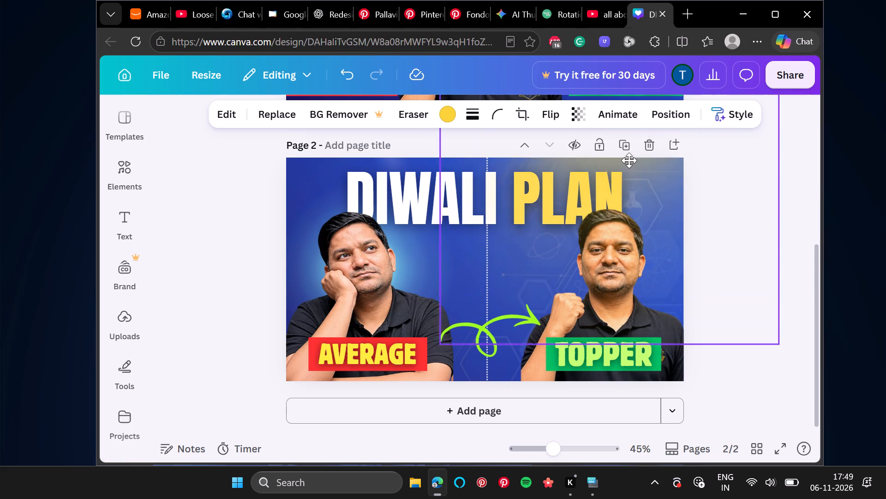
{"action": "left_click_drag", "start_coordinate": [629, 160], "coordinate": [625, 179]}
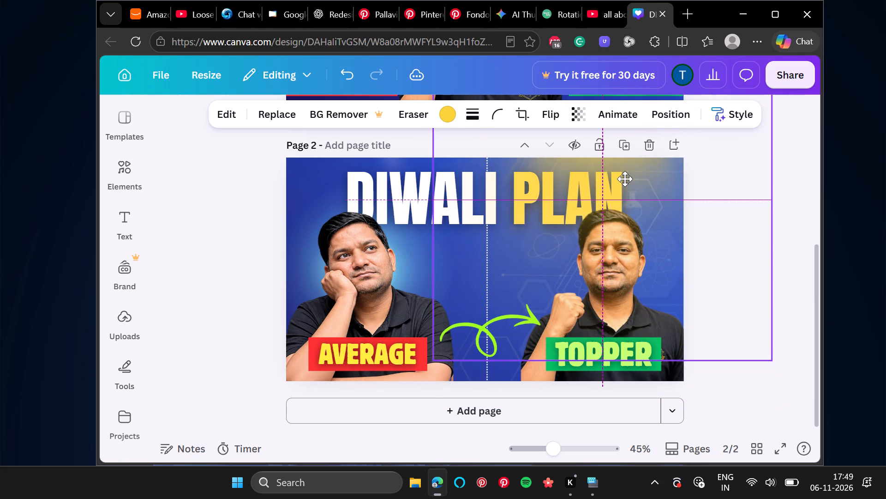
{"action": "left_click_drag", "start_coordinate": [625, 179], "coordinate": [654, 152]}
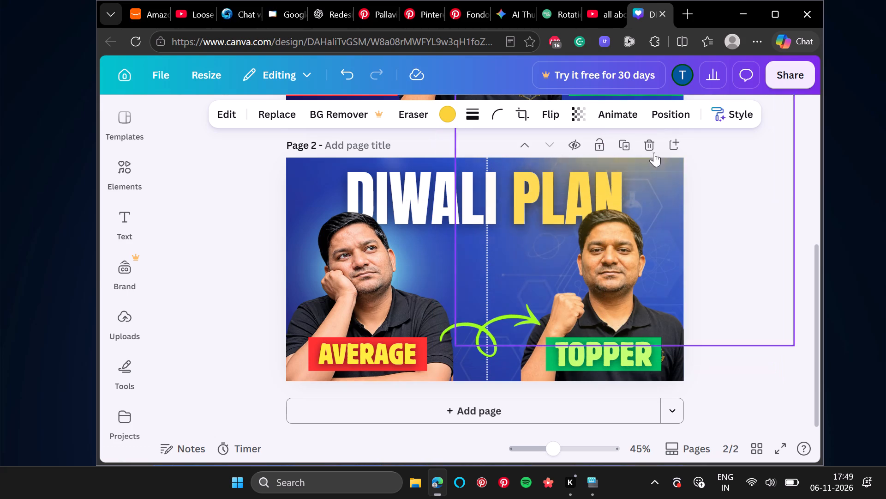
Bring the yellow spotlight down over the man above the TOPPER label, shrunk and rotated clockwise to about 22°.
{"action": "left_click_drag", "start_coordinate": [654, 152], "coordinate": [547, 296]}
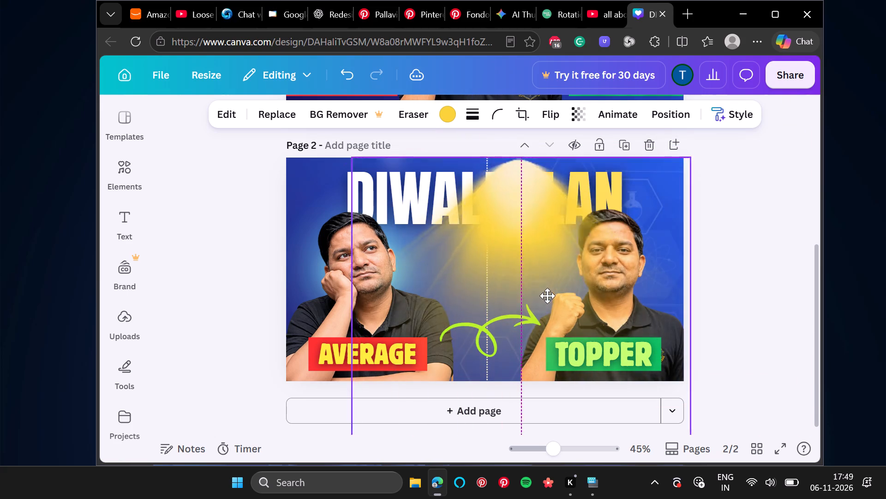
{"action": "left_click_drag", "start_coordinate": [547, 296], "coordinate": [587, 292]}
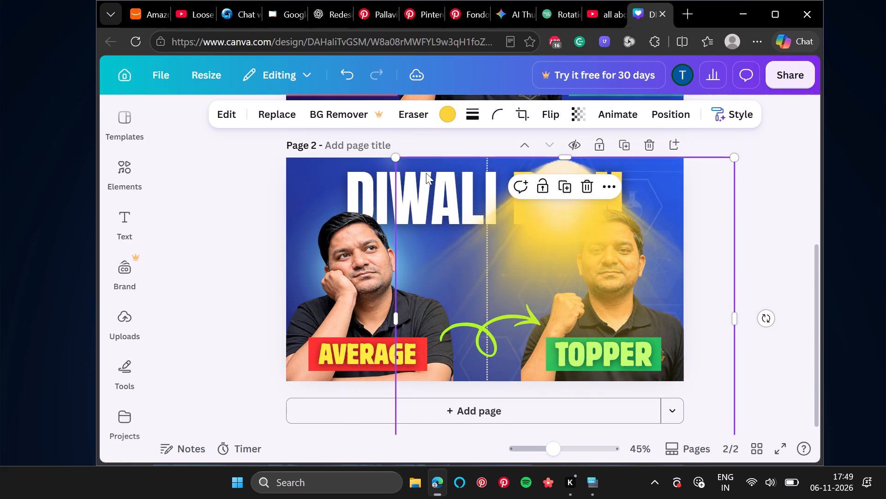
{"action": "left_click_drag", "start_coordinate": [394, 157], "coordinate": [529, 256]}
{"action": "left_click_drag", "start_coordinate": [712, 331], "coordinate": [673, 241]}
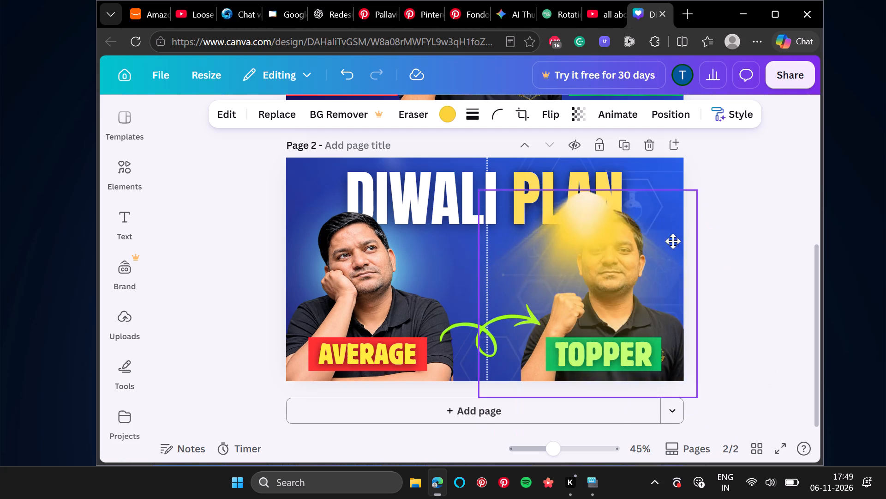
{"action": "left_click_drag", "start_coordinate": [673, 241], "coordinate": [673, 231]}
{"action": "left_click_drag", "start_coordinate": [729, 274], "coordinate": [730, 318]}
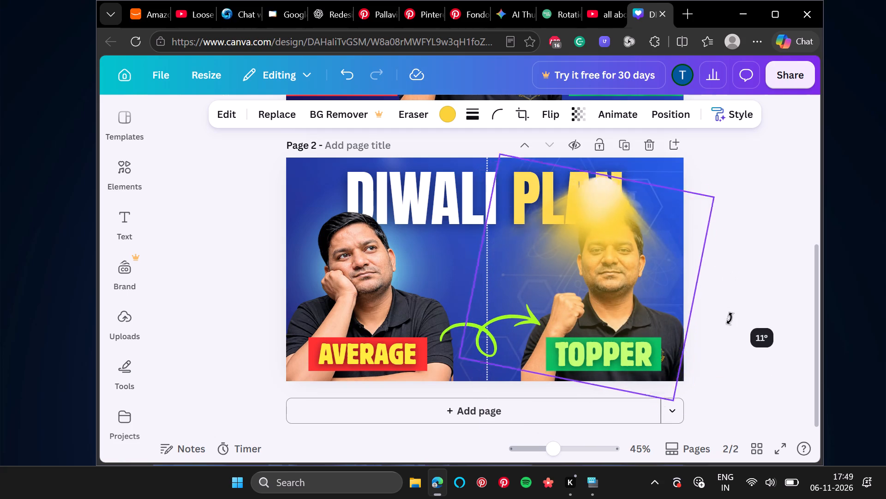
{"action": "left_click_drag", "start_coordinate": [730, 318], "coordinate": [730, 334]}
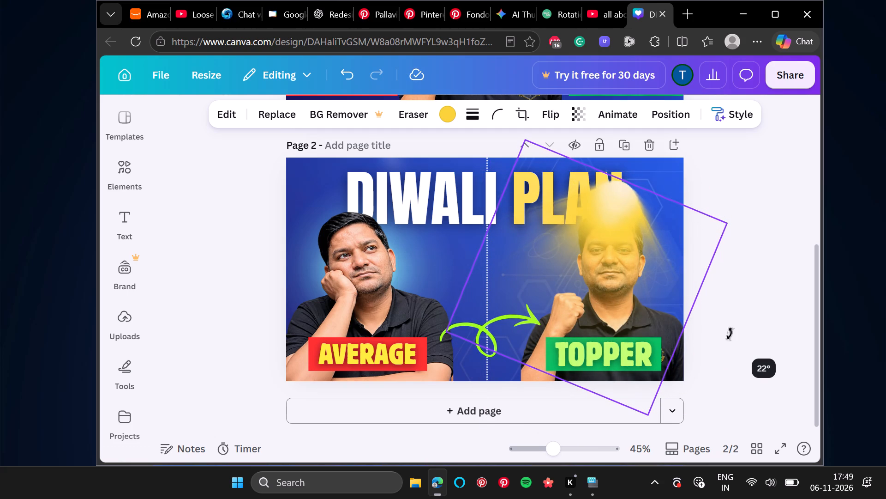
{"action": "left_click_drag", "start_coordinate": [730, 334], "coordinate": [730, 333]}
Move the rotated yellow spotlight past the upper-right corner of the thumbnail and enlarge it.
{"action": "left_click_drag", "start_coordinate": [667, 254], "coordinate": [682, 240]}
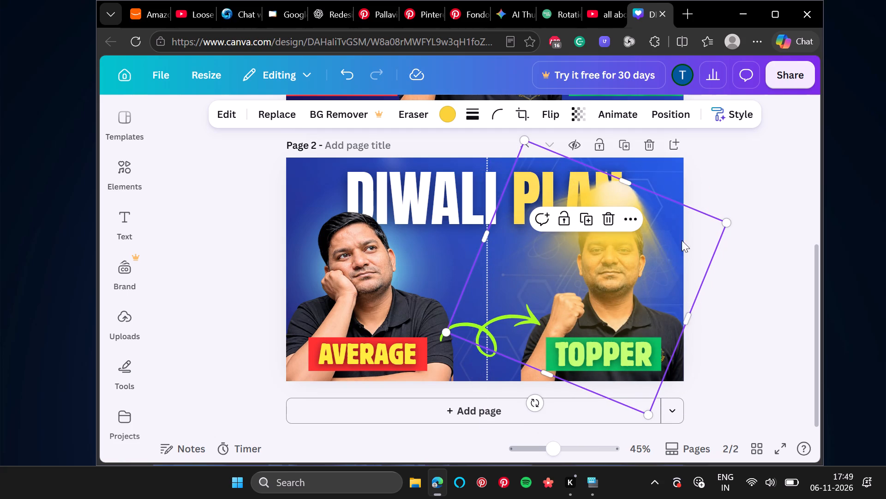
{"action": "left_click_drag", "start_coordinate": [682, 240], "coordinate": [747, 164]}
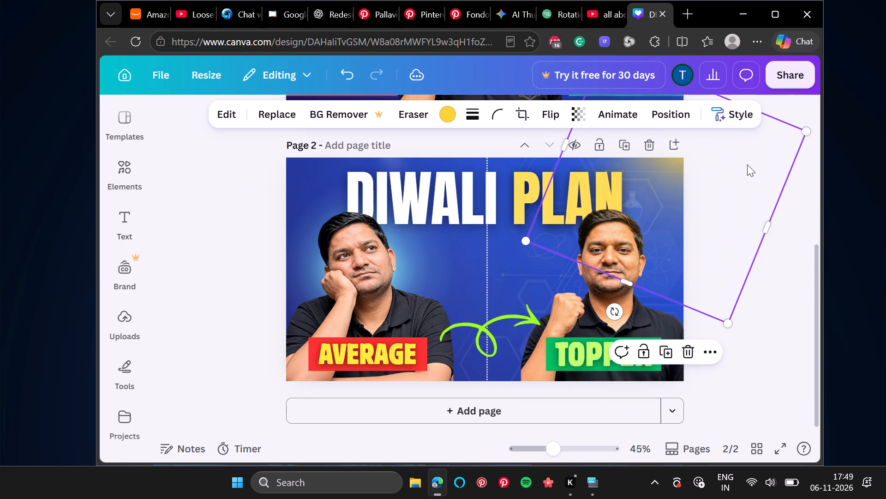
{"action": "left_click_drag", "start_coordinate": [725, 324], "coordinate": [753, 405]}
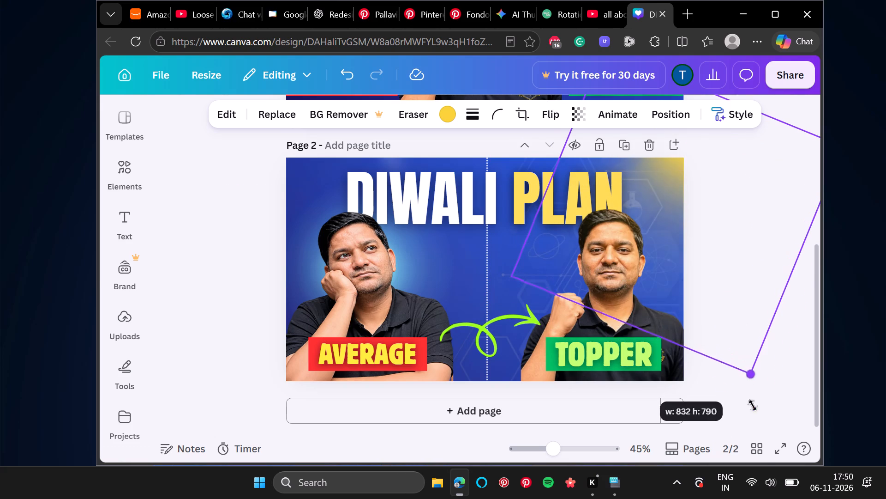
{"action": "left_click_drag", "start_coordinate": [753, 405], "coordinate": [779, 489]}
{"action": "left_click", "coordinate": [701, 238]}
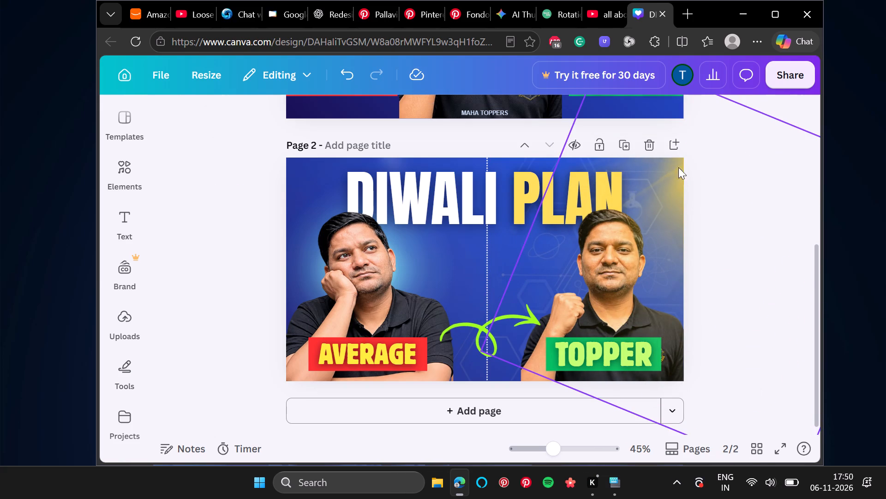
{"action": "left_click_drag", "start_coordinate": [722, 236], "coordinate": [711, 197]}
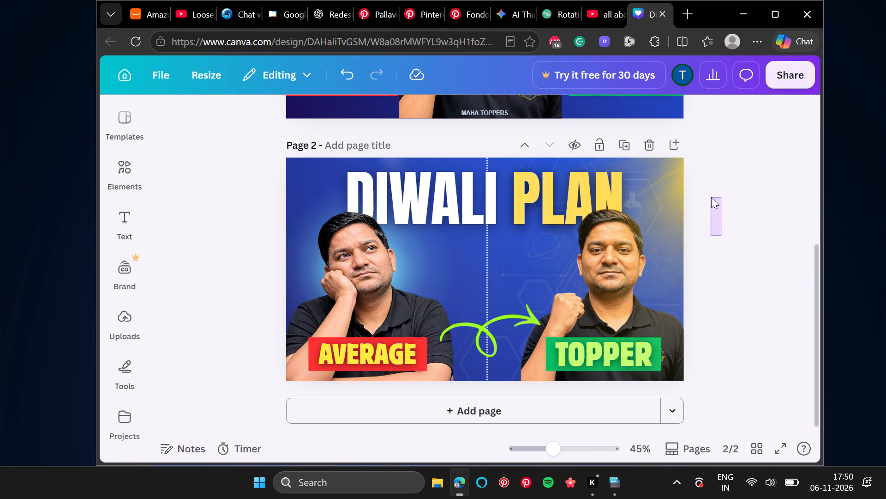
{"action": "left_click", "coordinate": [711, 197]}
Shift the enlarged spotlight up and toward the title so its soft yellow glow covers the thumbnail's upper-right corner, and deselect it.
{"action": "left_click", "coordinate": [669, 269]}
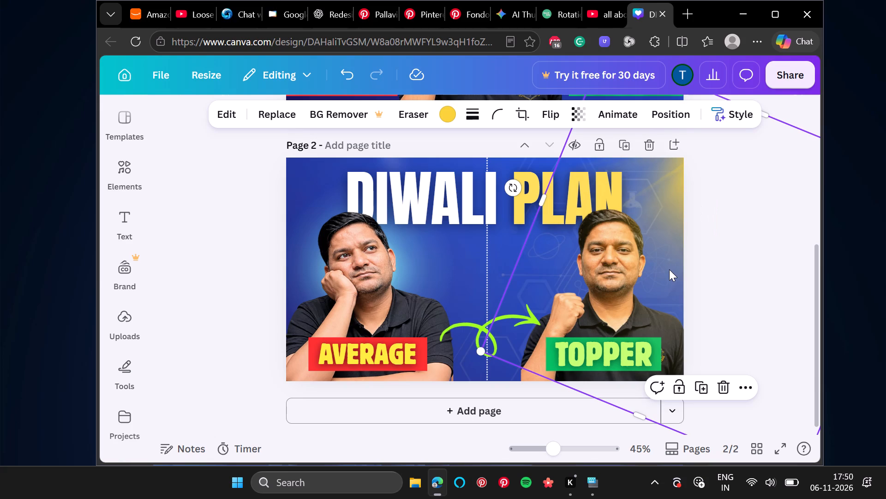
{"action": "left_click_drag", "start_coordinate": [669, 269], "coordinate": [613, 216]}
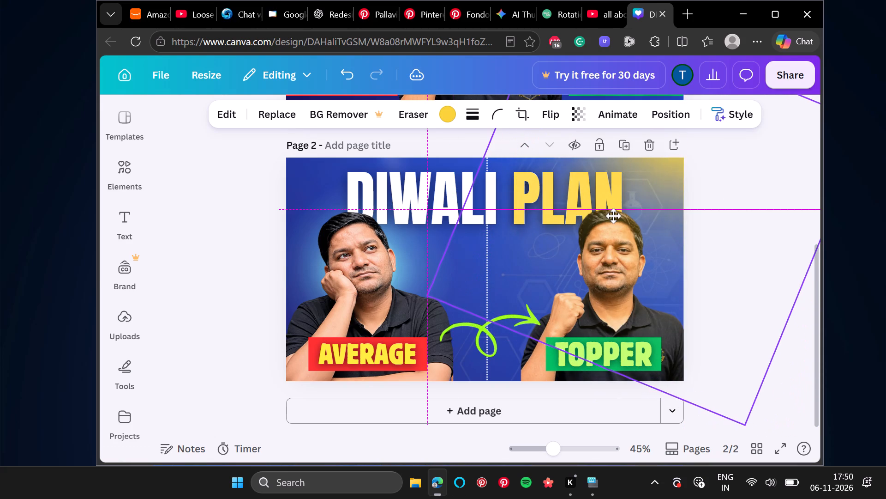
{"action": "left_click_drag", "start_coordinate": [613, 216], "coordinate": [620, 200]}
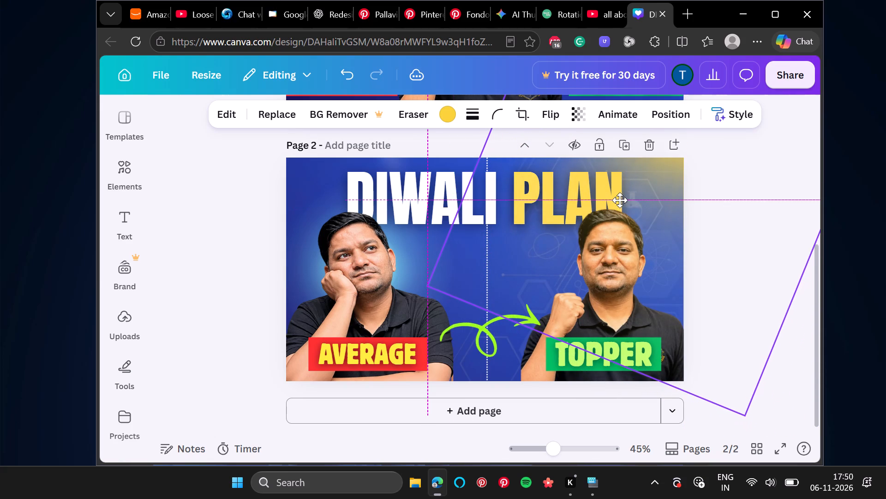
{"action": "left_click_drag", "start_coordinate": [620, 200], "coordinate": [621, 200]}
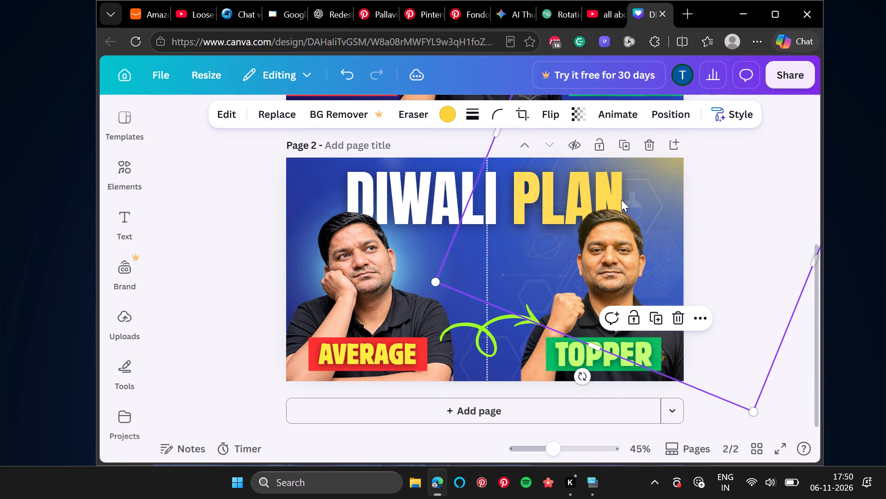
{"action": "left_click", "coordinate": [222, 260]}
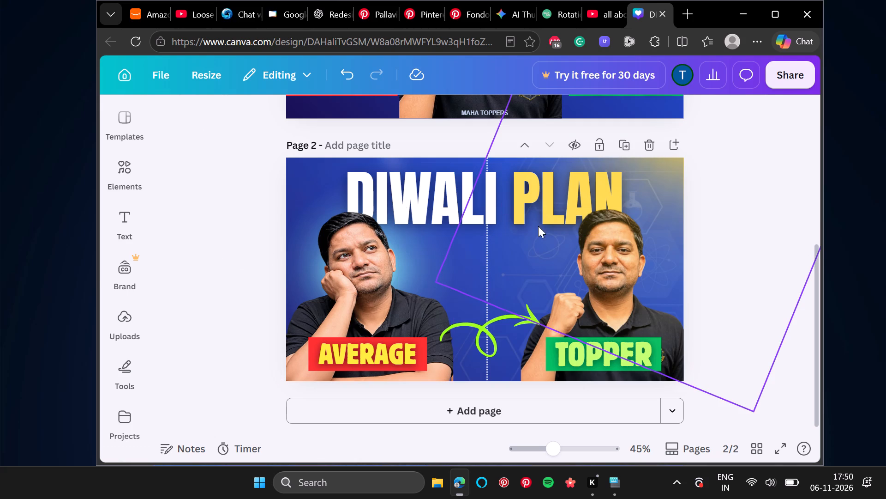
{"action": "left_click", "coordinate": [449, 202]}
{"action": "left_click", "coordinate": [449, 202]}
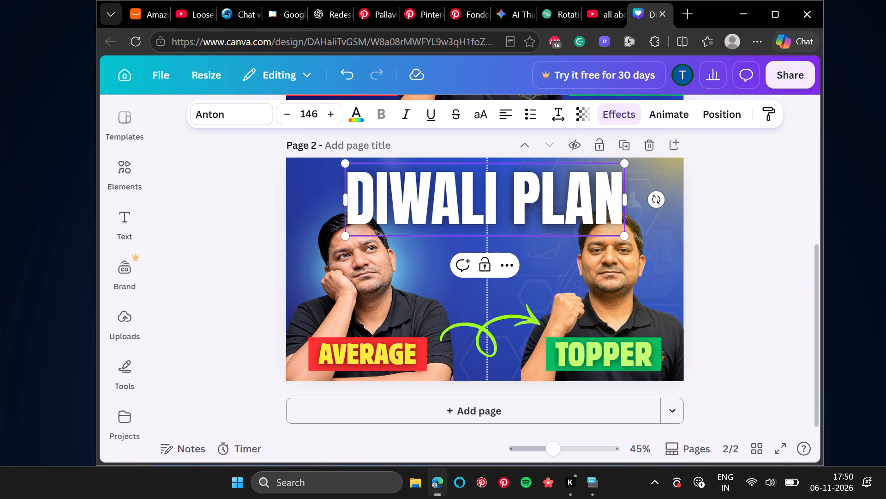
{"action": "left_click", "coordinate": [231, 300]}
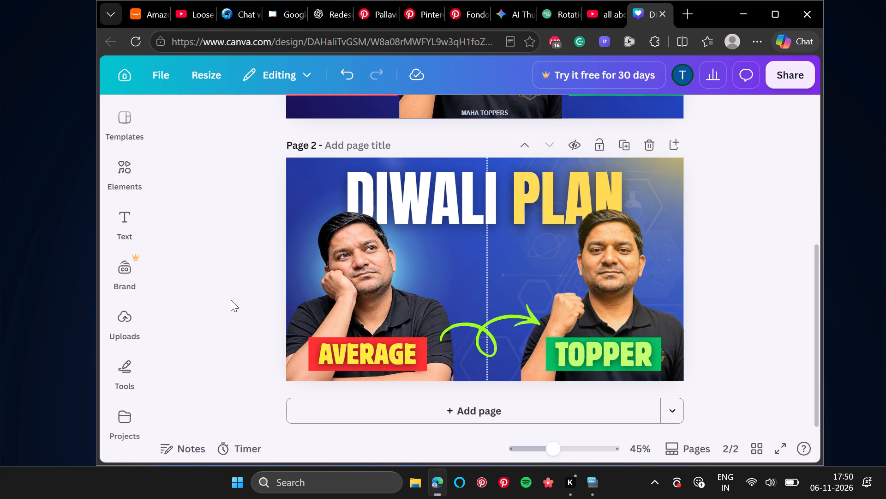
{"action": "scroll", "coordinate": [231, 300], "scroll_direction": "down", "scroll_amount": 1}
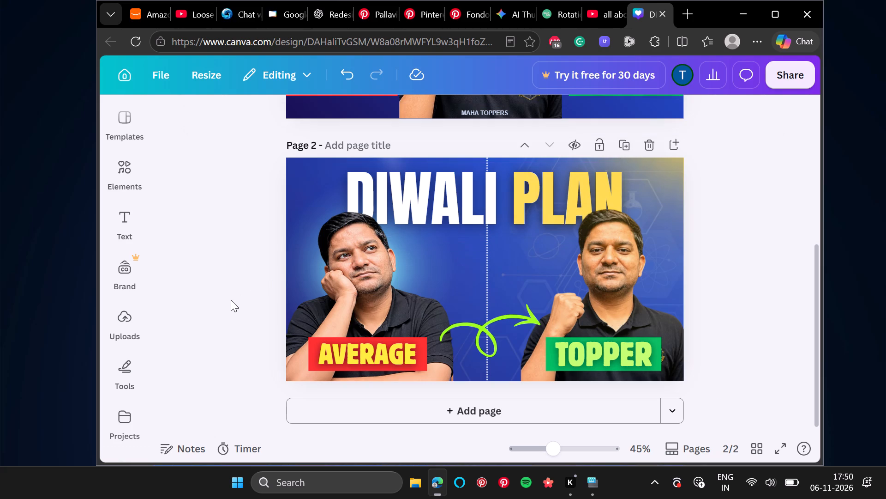
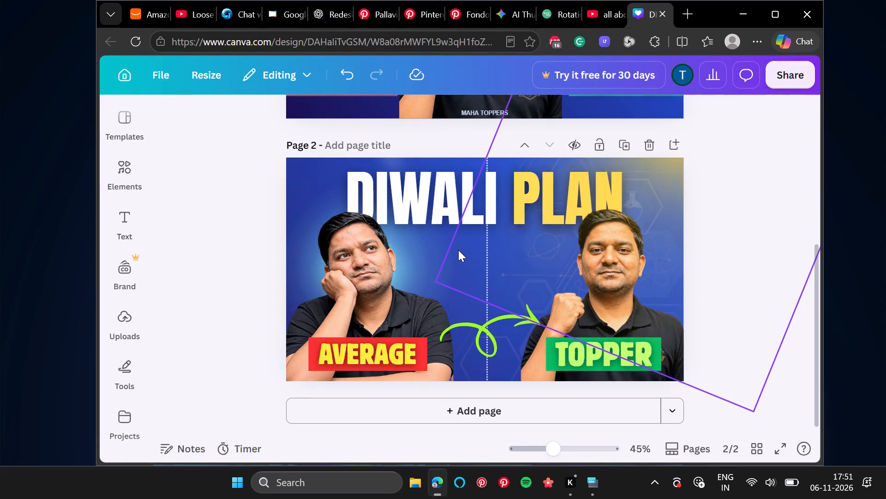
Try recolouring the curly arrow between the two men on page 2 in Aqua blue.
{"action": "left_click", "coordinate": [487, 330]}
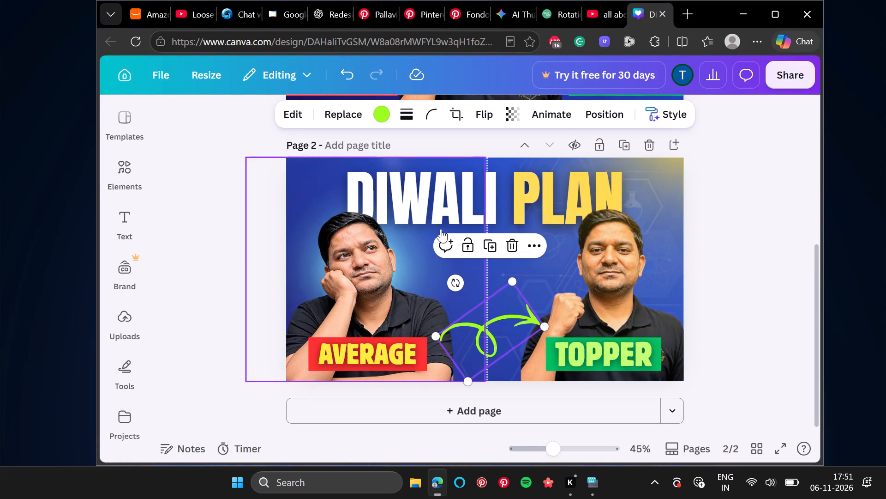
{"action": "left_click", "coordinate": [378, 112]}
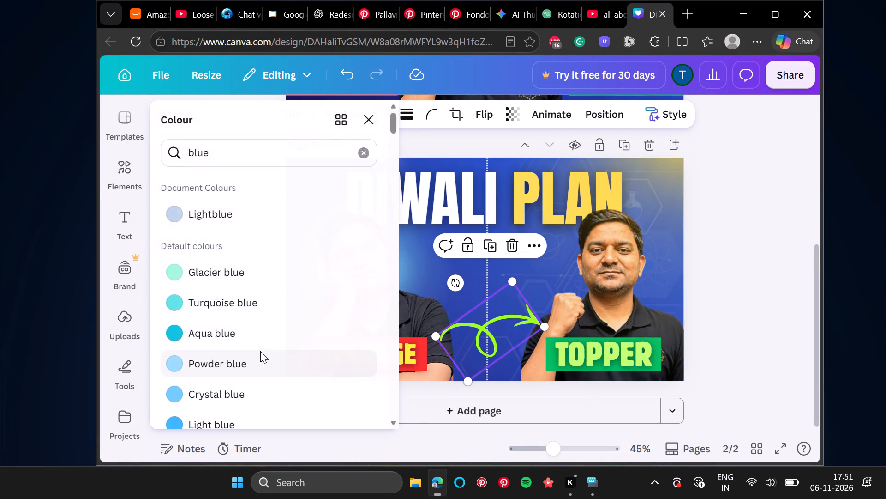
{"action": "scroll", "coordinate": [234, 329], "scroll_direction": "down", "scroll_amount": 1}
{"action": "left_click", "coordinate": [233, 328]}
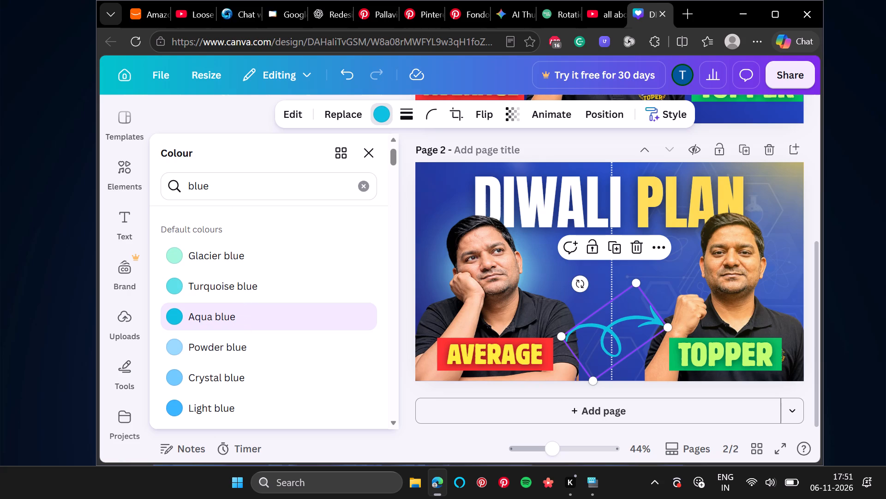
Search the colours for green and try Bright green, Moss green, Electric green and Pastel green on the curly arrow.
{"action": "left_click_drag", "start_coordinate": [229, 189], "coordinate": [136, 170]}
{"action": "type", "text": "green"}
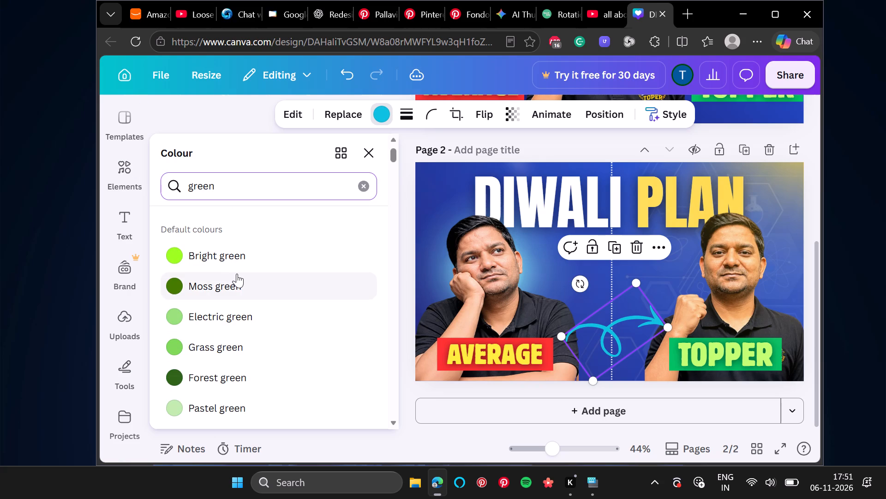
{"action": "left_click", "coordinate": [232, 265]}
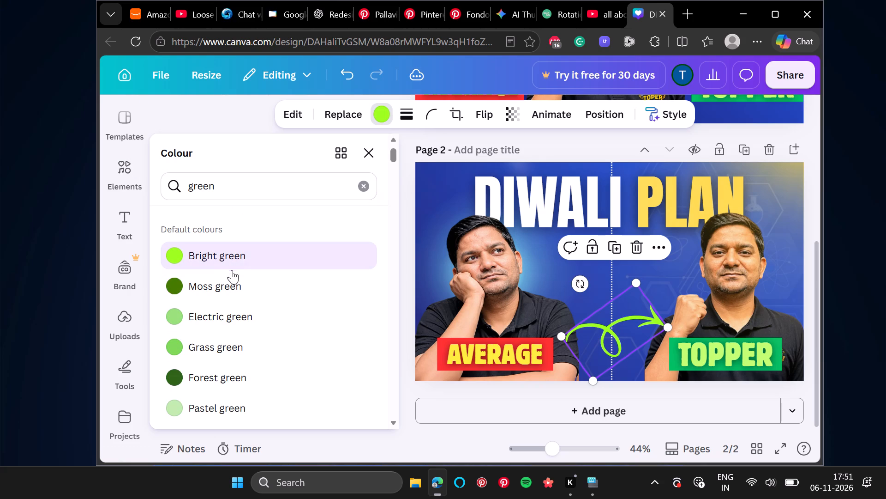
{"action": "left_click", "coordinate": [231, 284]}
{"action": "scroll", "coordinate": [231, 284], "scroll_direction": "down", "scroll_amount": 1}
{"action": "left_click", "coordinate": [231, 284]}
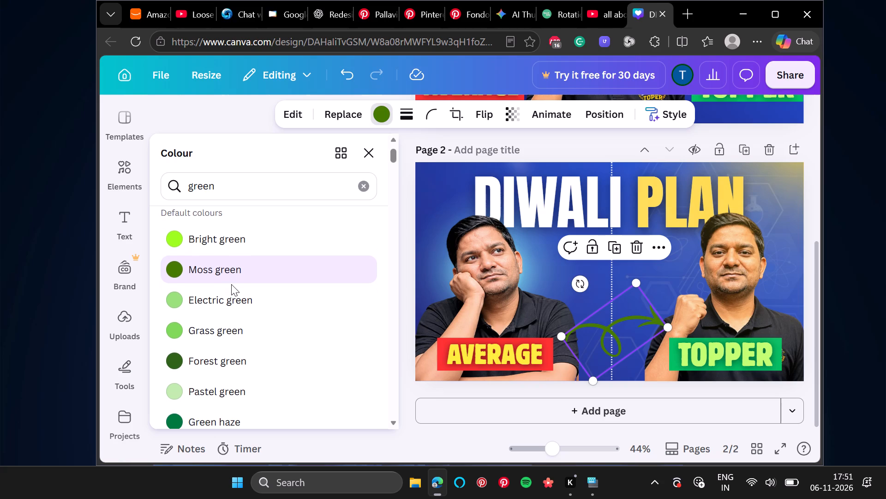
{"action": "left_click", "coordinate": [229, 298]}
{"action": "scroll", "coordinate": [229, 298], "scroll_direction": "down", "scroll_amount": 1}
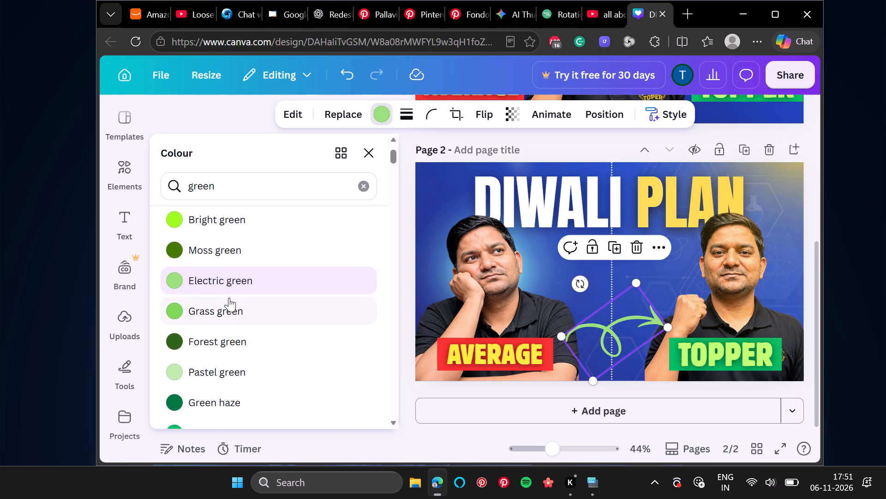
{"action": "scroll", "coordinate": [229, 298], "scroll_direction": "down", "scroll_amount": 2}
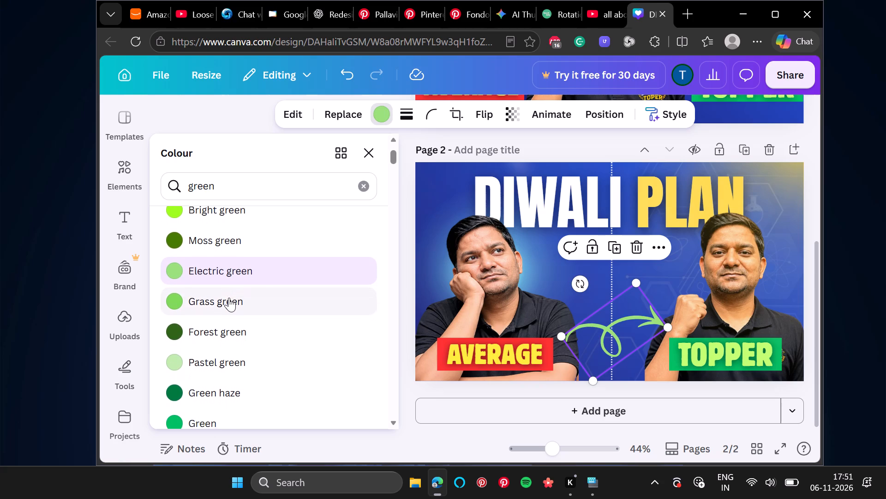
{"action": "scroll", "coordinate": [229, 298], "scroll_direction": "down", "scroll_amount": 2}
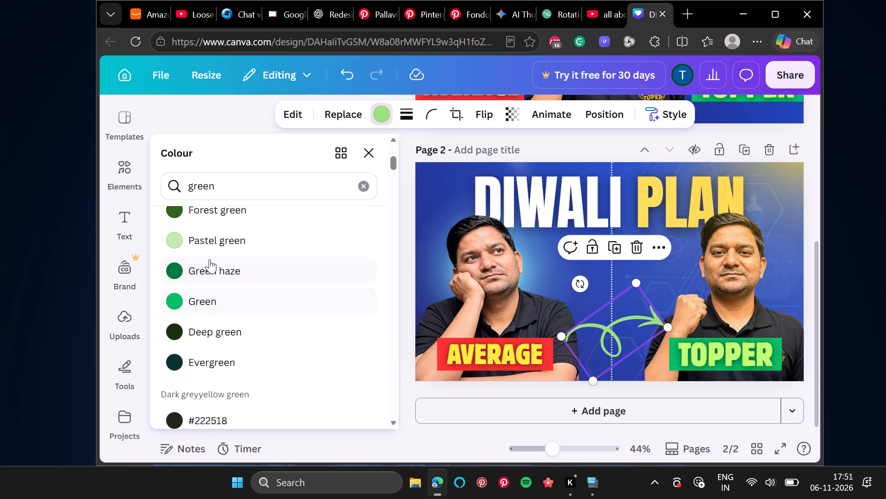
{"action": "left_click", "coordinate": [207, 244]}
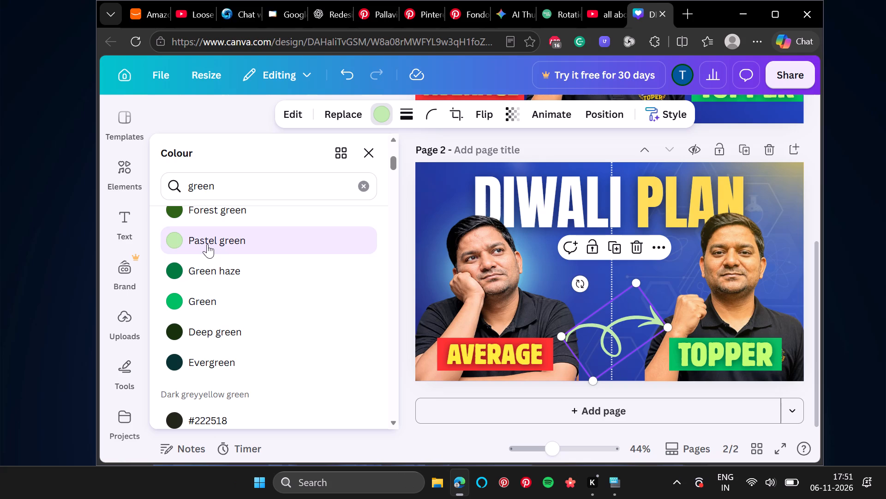
Set the curly arrow's colour back to Bright green and deselect it.
{"action": "scroll", "coordinate": [207, 244], "scroll_direction": "up", "scroll_amount": 1}
{"action": "left_click", "coordinate": [209, 297]}
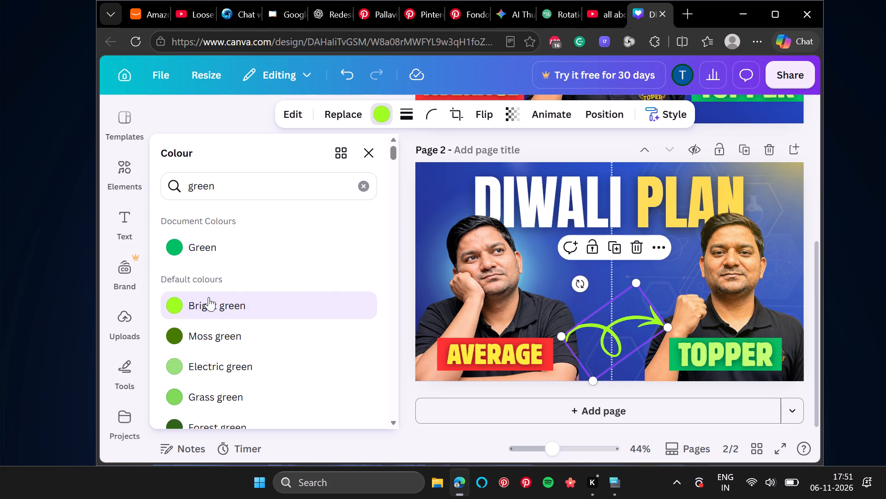
{"action": "scroll", "coordinate": [209, 297], "scroll_direction": "down", "scroll_amount": 6}
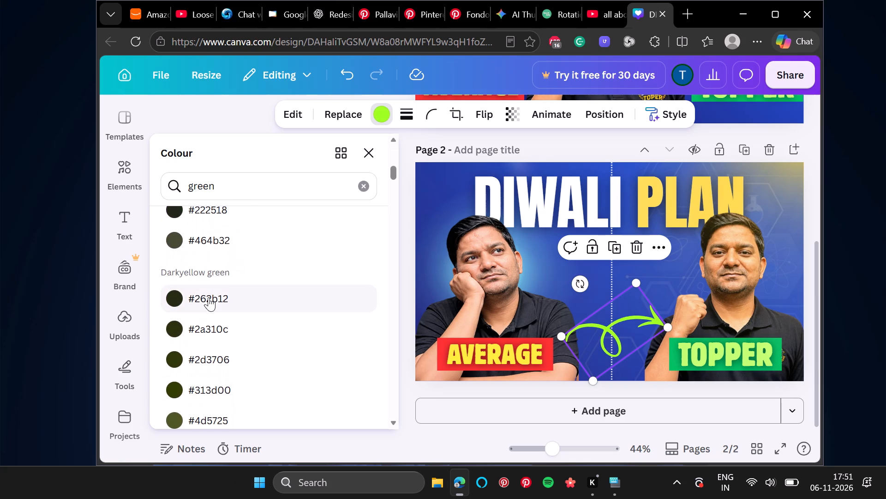
{"action": "left_click", "coordinate": [372, 158]}
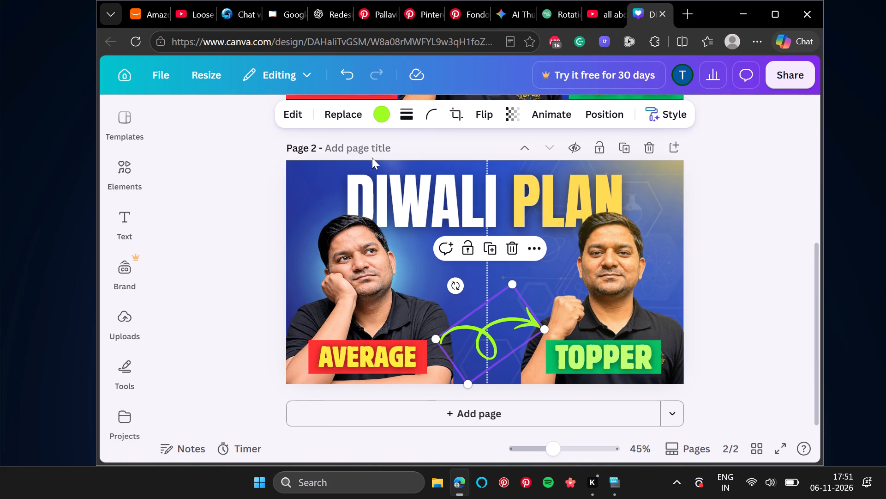
{"action": "left_click", "coordinate": [199, 245]}
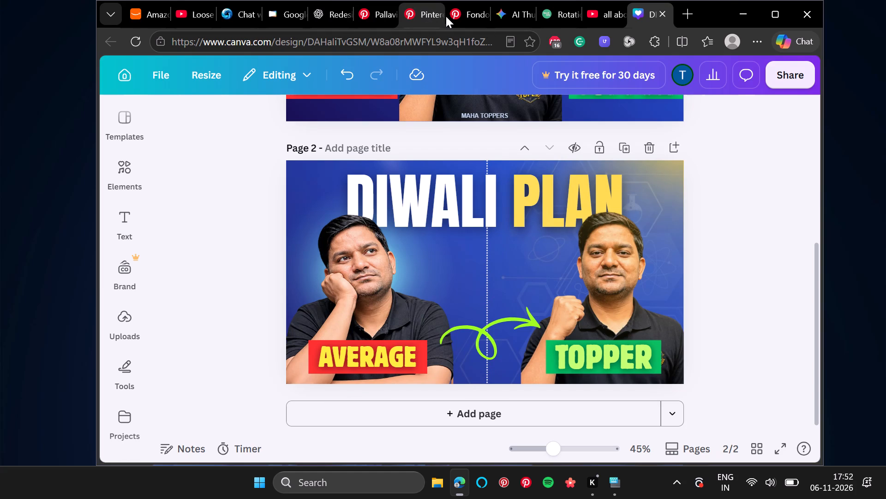
Consult the Diwali vacation video in the YouTube results, and add body text reading MHTCET 2027 at the centre of the page 2 thumbnail.
{"action": "left_click", "coordinate": [597, 16]}
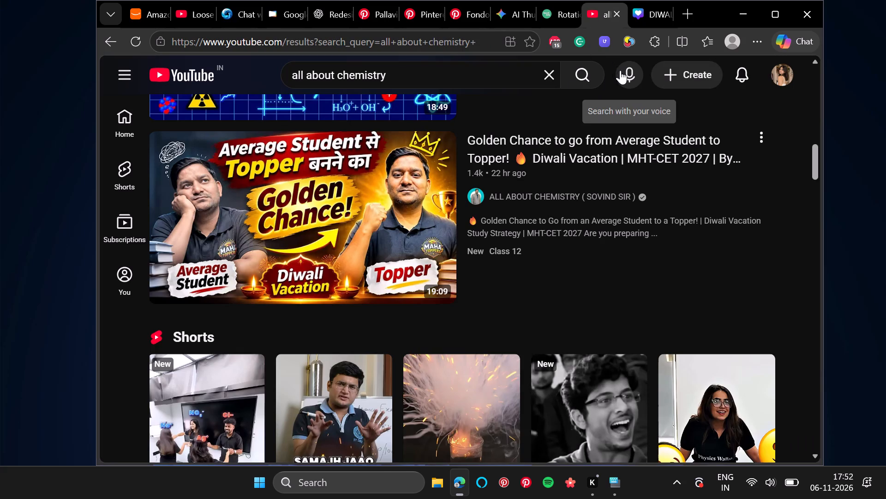
{"action": "left_click", "coordinate": [645, 24]}
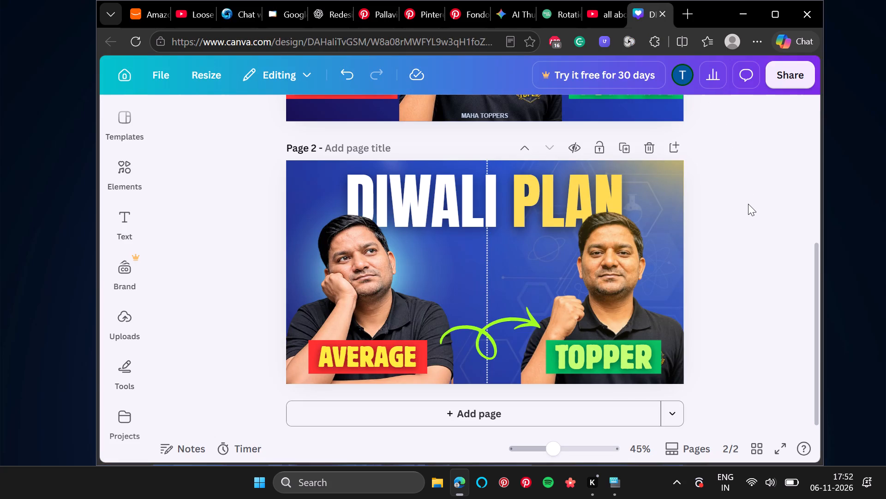
{"action": "left_click", "coordinate": [120, 218]}
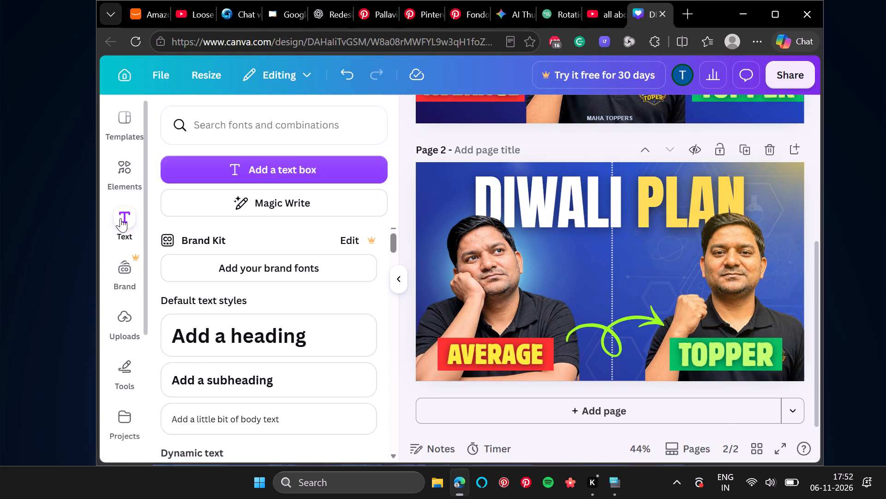
{"action": "left_click", "coordinate": [239, 416]}
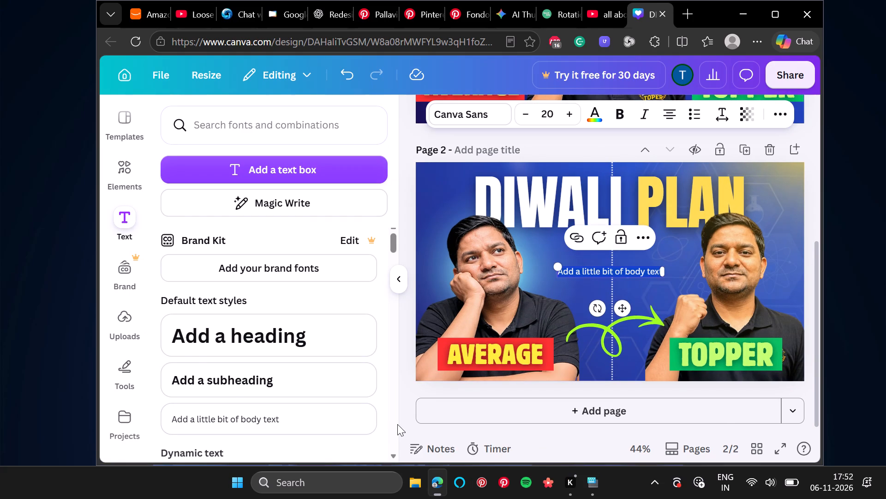
{"action": "type", "text": "MHTCET"}
{"action": "key", "text": "space"}
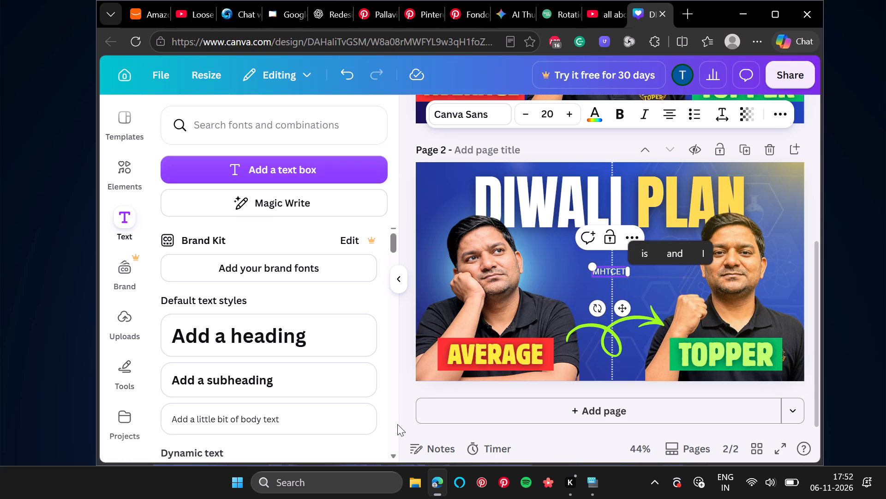
{"action": "type", "text": "2027"}
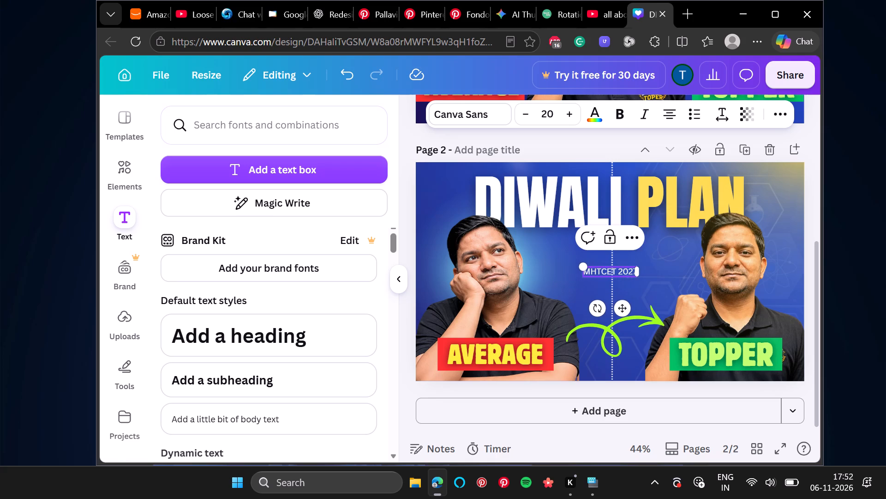
Replace the space in the new text with a hyphen, making it MHTCET-2027, and widen its box to fit one line.
{"action": "left_click", "coordinate": [617, 272]}
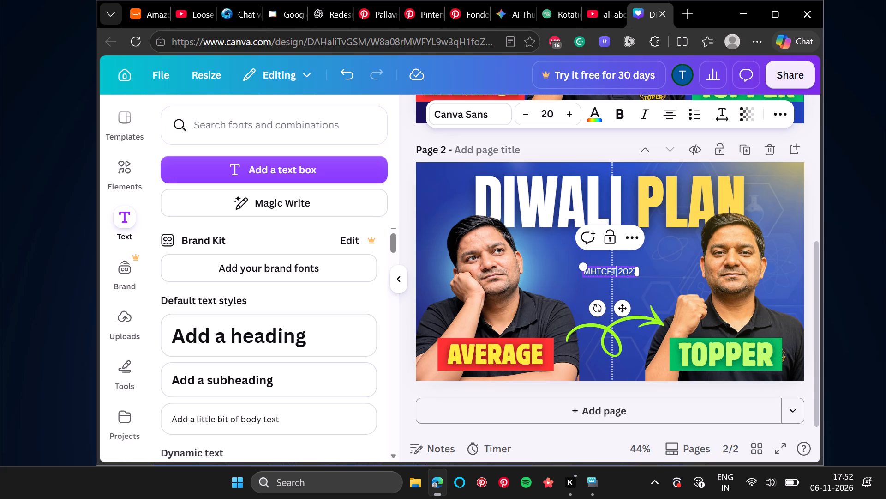
{"action": "left_click", "coordinate": [617, 270]}
{"action": "key", "text": "BackSpace"}
{"action": "key", "text": "minus"}
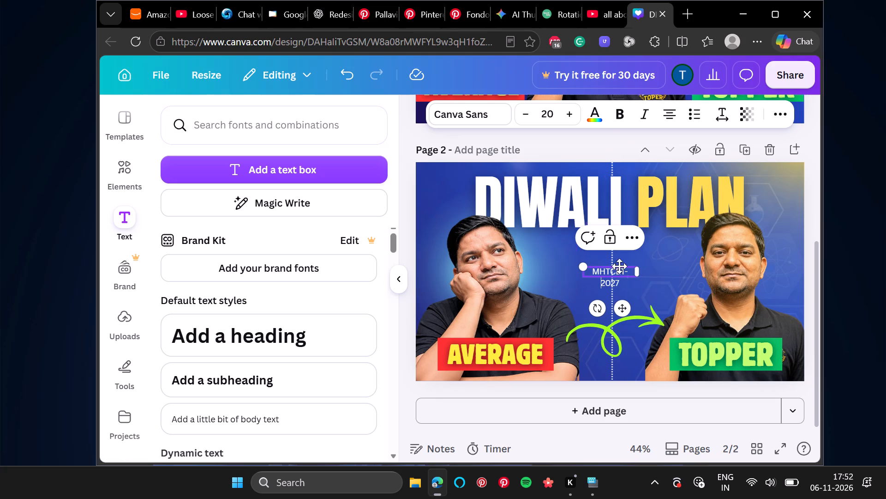
{"action": "left_click_drag", "start_coordinate": [639, 269], "coordinate": [641, 269]}
{"action": "left_click_drag", "start_coordinate": [641, 269], "coordinate": [643, 269]}
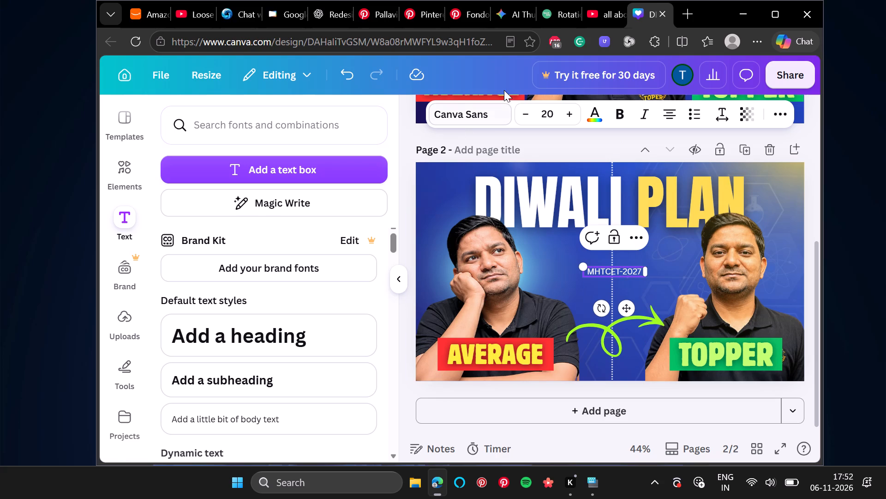
Try the Lucidity Expand and Elika Gorica fonts on the MHTCET-2027 text, and set it in Allerta Stencil.
{"action": "left_click", "coordinate": [492, 112]}
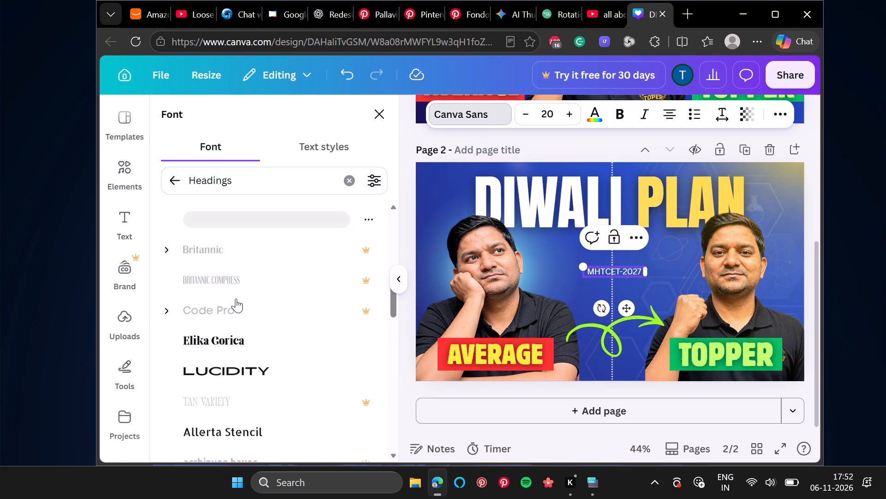
{"action": "scroll", "coordinate": [221, 316], "scroll_direction": "down", "scroll_amount": 1}
{"action": "left_click", "coordinate": [241, 293]}
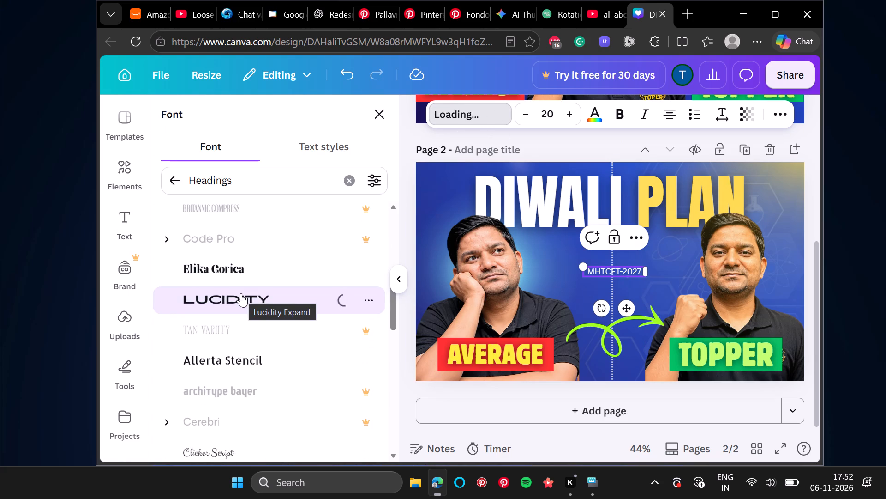
{"action": "left_click", "coordinate": [244, 266]}
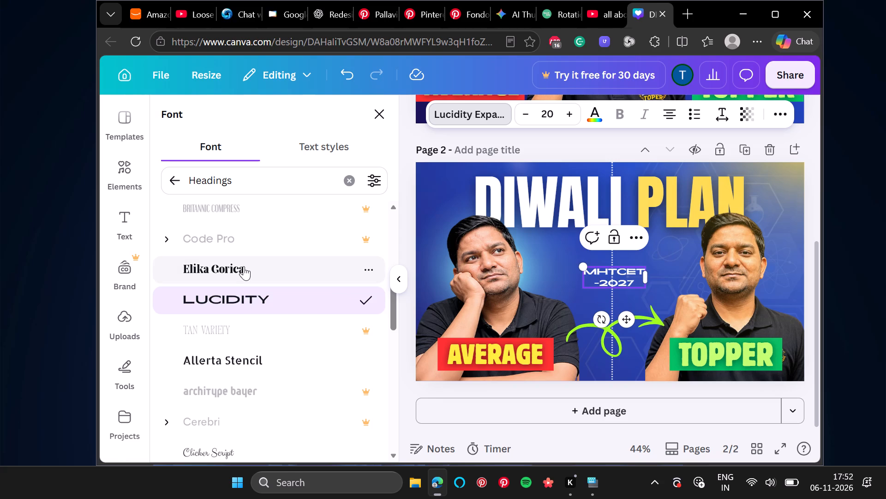
{"action": "scroll", "coordinate": [244, 266], "scroll_direction": "down", "scroll_amount": 1}
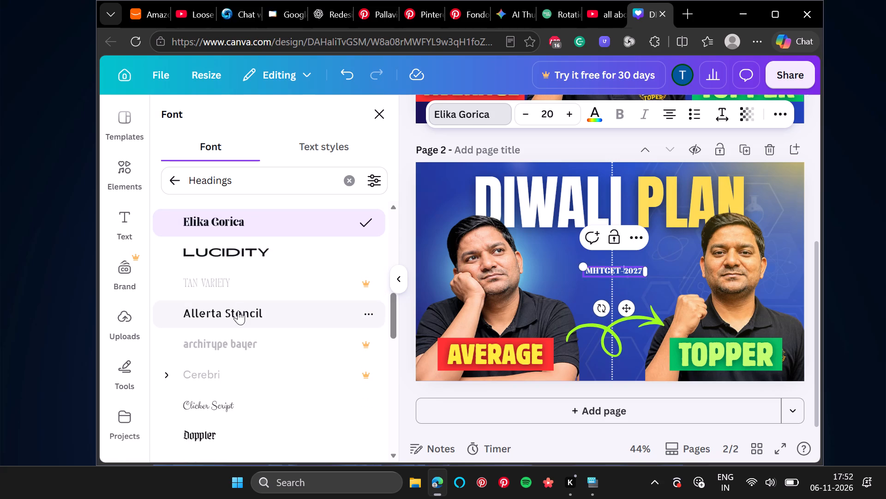
{"action": "left_click", "coordinate": [238, 310]}
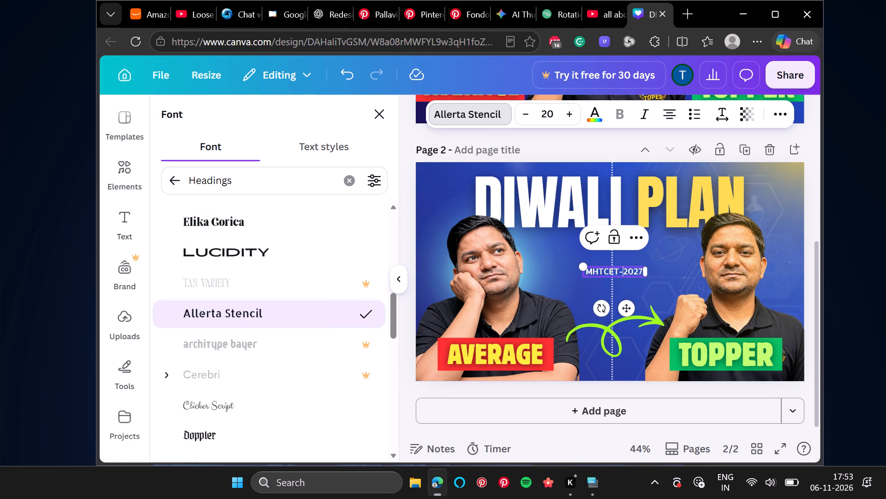
Set the MHTCET-2027 text size to 23 and widen its box leftward so it fits on one line.
{"action": "triple_click", "coordinate": [570, 118]}
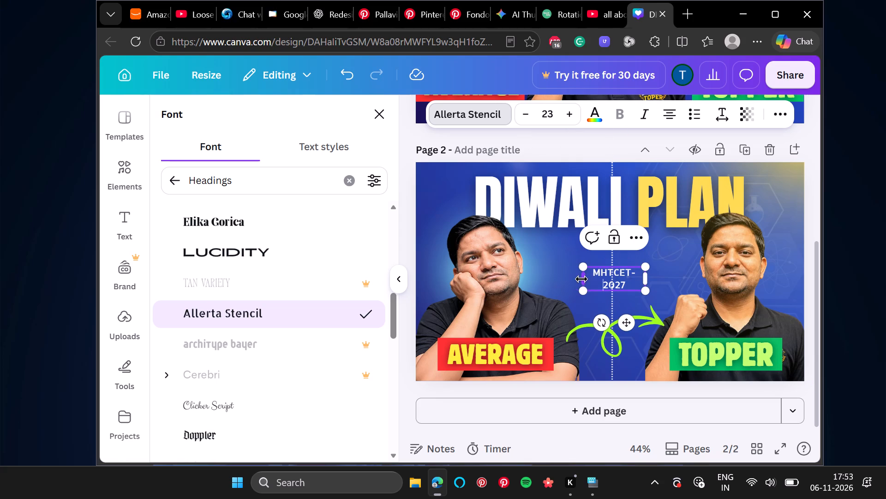
{"action": "left_click_drag", "start_coordinate": [581, 279], "coordinate": [563, 281]}
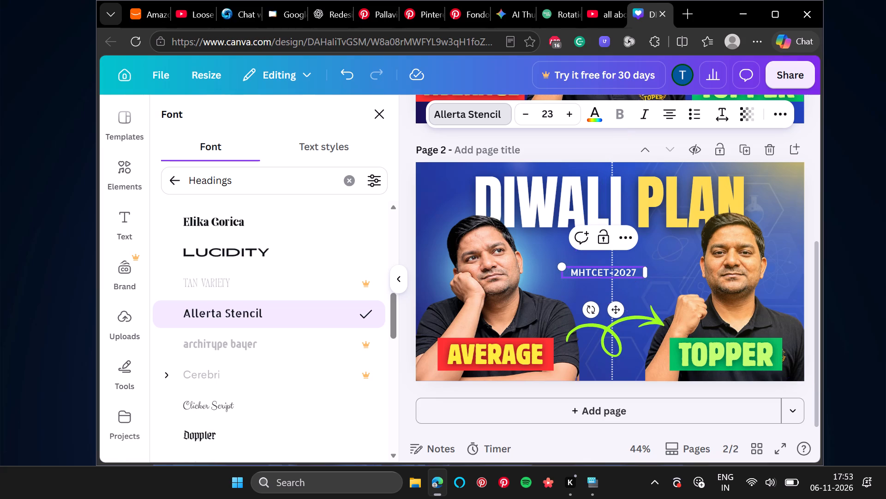
Look through the remaining Headings fonts for an alternative to Allerta Stencil, and close the font list.
{"action": "scroll", "coordinate": [324, 290], "scroll_direction": "down", "scroll_amount": 4}
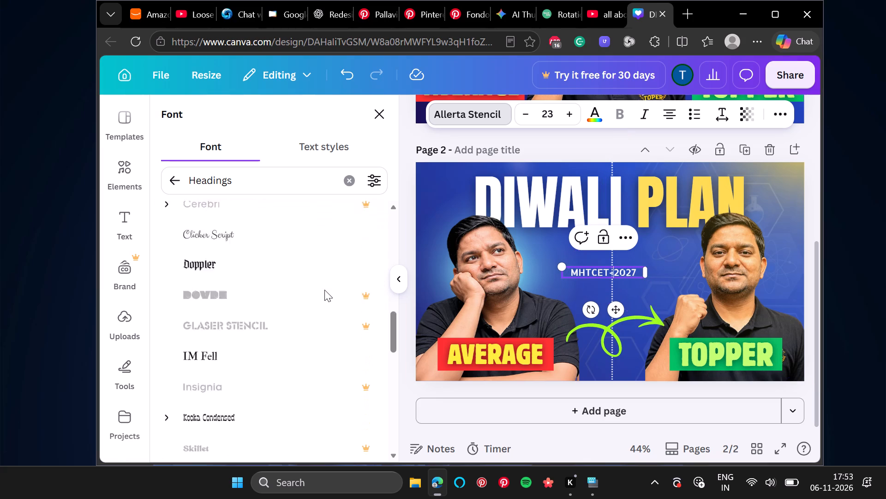
{"action": "scroll", "coordinate": [324, 290], "scroll_direction": "down", "scroll_amount": 6}
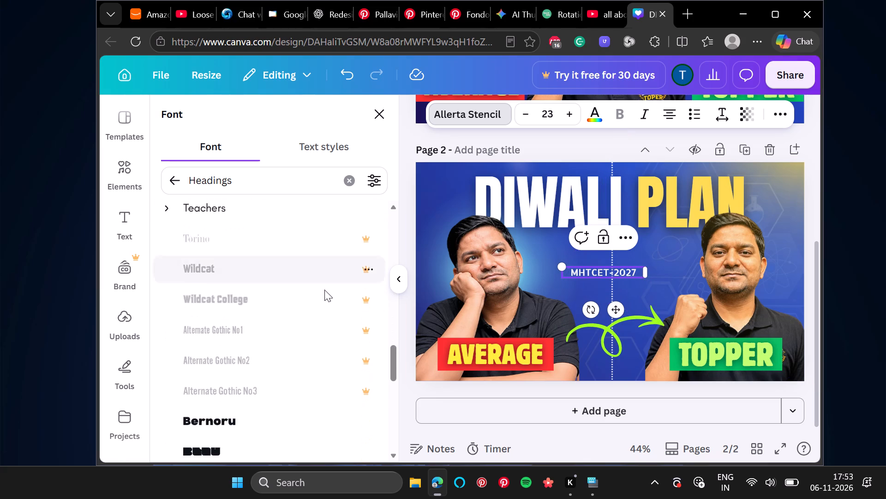
{"action": "scroll", "coordinate": [324, 290], "scroll_direction": "down", "scroll_amount": 1}
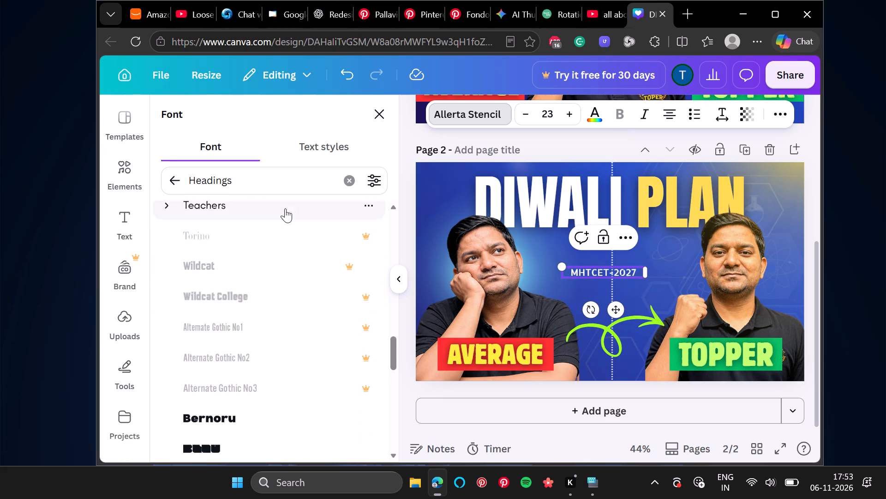
{"action": "left_click", "coordinate": [380, 120]}
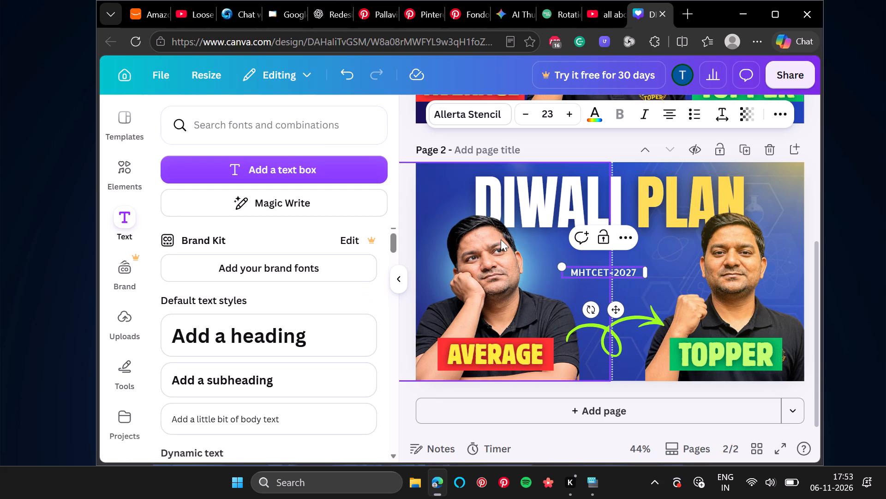
{"action": "left_click", "coordinate": [390, 276]}
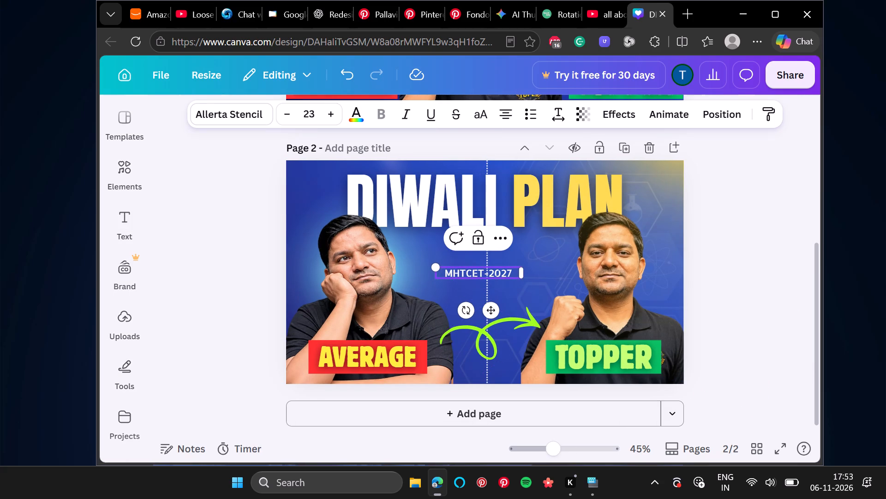
Move the MHTCET-2027 text up to sit directly beneath the DIWALI PLAN title on page 2.
{"action": "left_click_drag", "start_coordinate": [460, 267], "coordinate": [461, 233]}
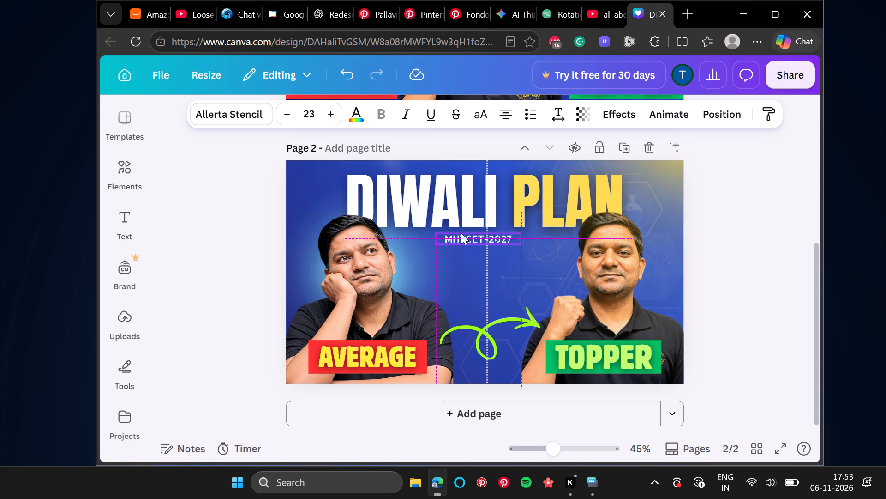
{"action": "left_click_drag", "start_coordinate": [461, 233], "coordinate": [467, 230]}
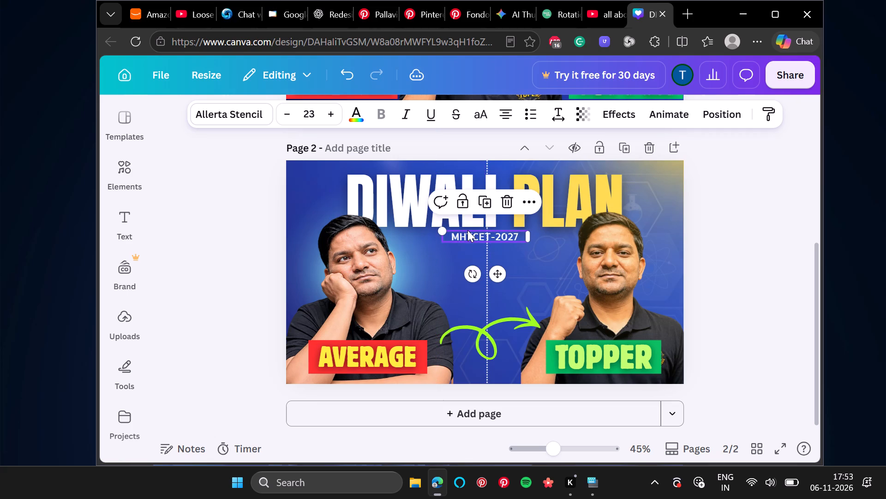
{"action": "left_click", "coordinate": [287, 259]}
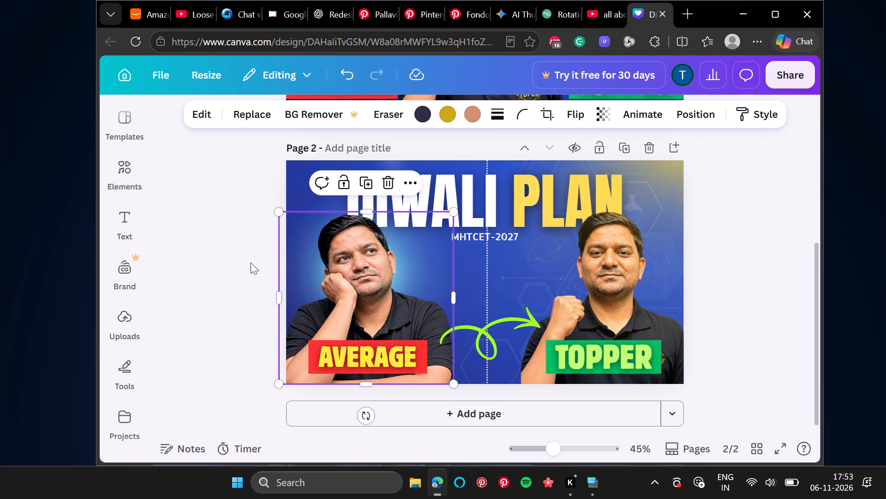
{"action": "left_click", "coordinate": [251, 262]}
{"action": "scroll", "coordinate": [251, 262], "scroll_direction": "down", "scroll_amount": 1}
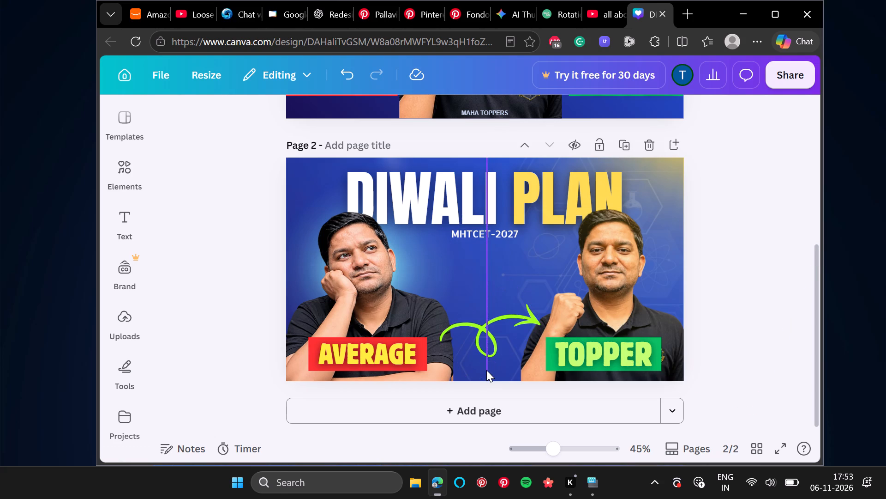
{"action": "left_click", "coordinate": [218, 302]}
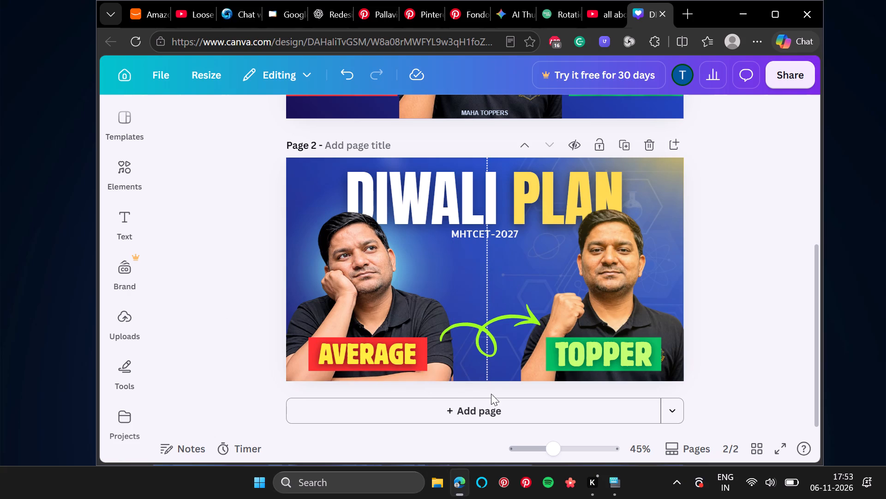
Set the transparency of the dotted vertical centre line on page 2 to 69.
{"action": "left_click", "coordinate": [485, 377]}
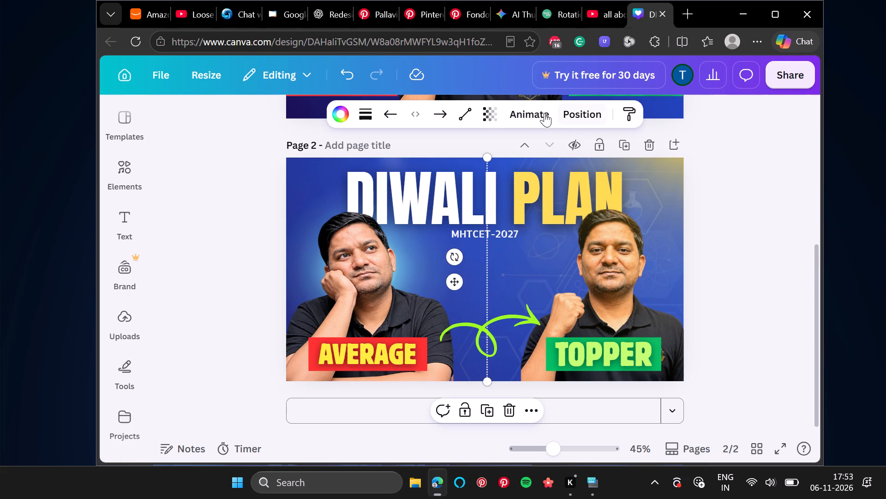
{"action": "left_click", "coordinate": [491, 113]}
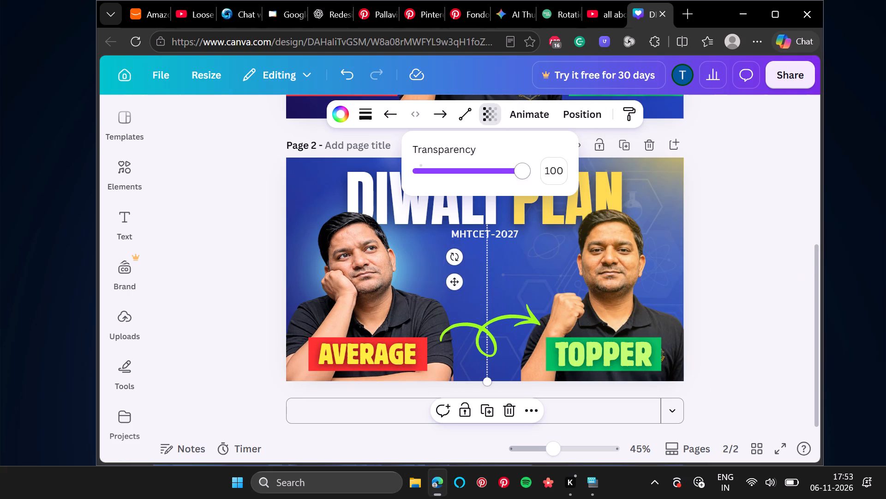
{"action": "left_click_drag", "start_coordinate": [520, 172], "coordinate": [470, 177]}
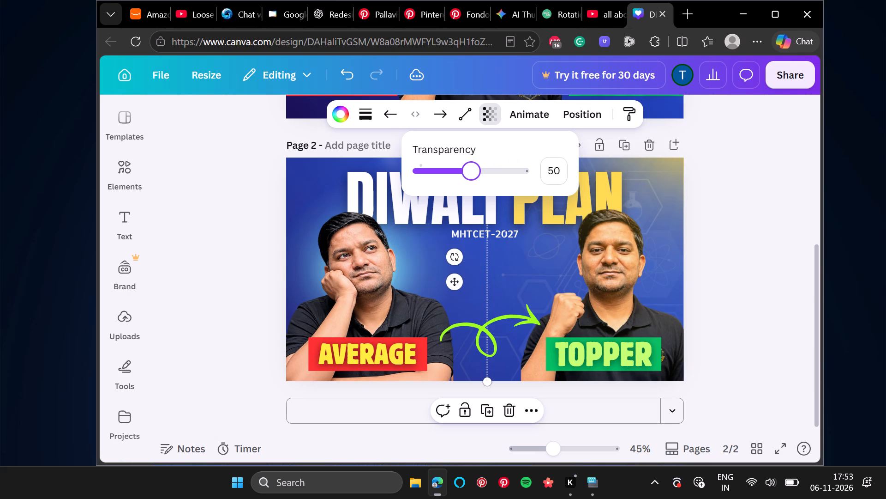
{"action": "left_click_drag", "start_coordinate": [470, 177], "coordinate": [457, 178]}
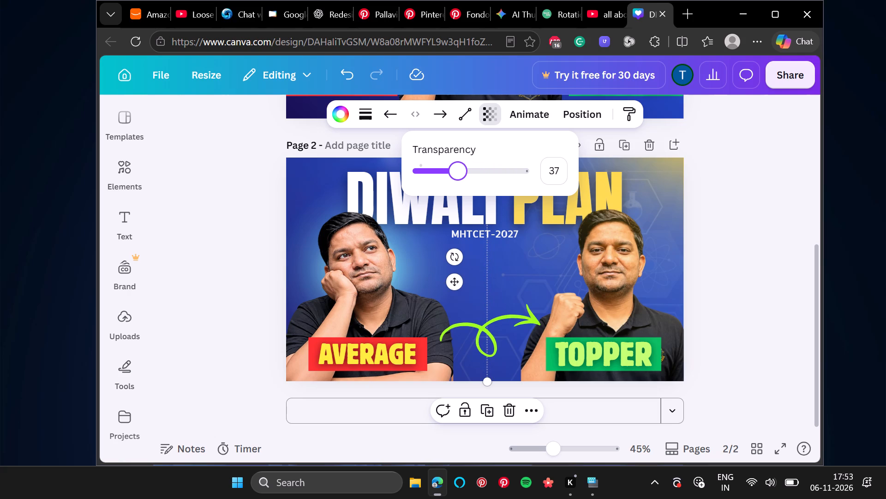
{"action": "left_click_drag", "start_coordinate": [457, 178], "coordinate": [491, 178]}
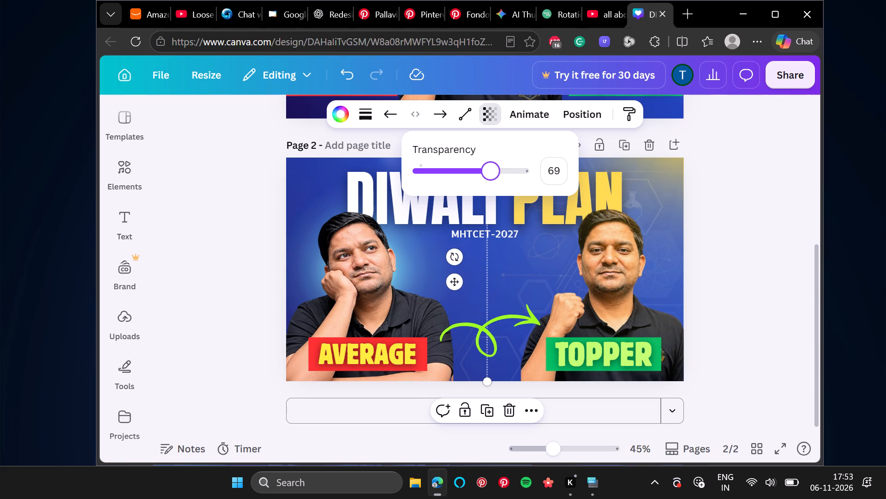
{"action": "left_click_drag", "start_coordinate": [491, 178], "coordinate": [491, 178]}
{"action": "left_click", "coordinate": [243, 236]}
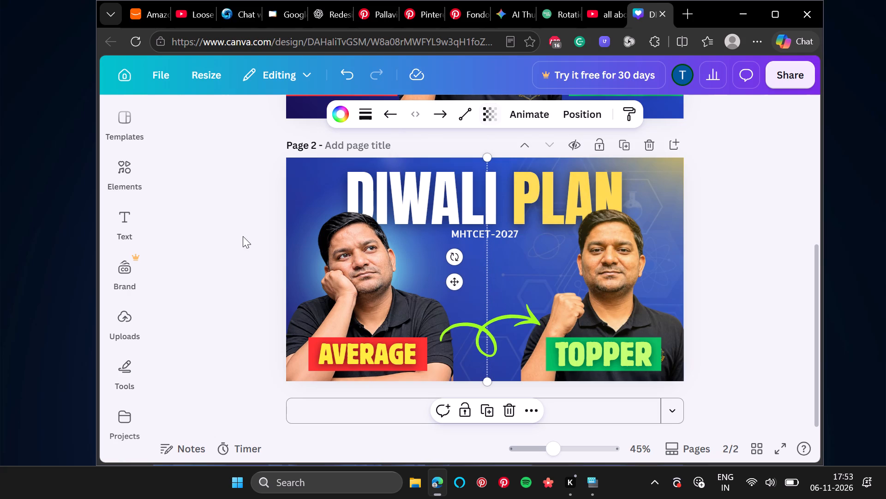
{"action": "left_click", "coordinate": [243, 236]}
{"action": "scroll", "coordinate": [243, 236], "scroll_direction": "down", "scroll_amount": 1}
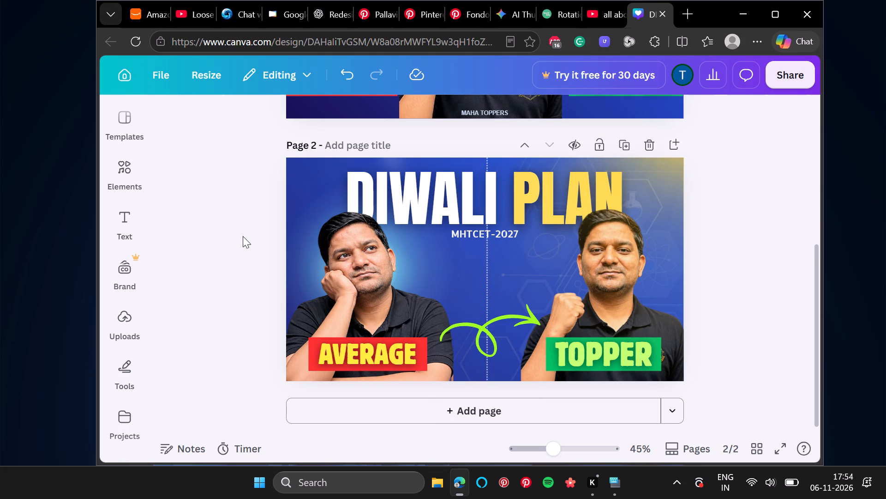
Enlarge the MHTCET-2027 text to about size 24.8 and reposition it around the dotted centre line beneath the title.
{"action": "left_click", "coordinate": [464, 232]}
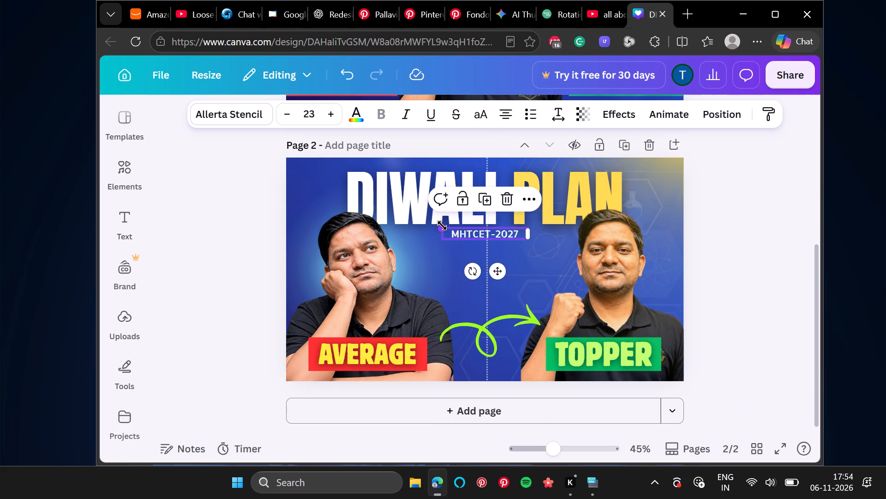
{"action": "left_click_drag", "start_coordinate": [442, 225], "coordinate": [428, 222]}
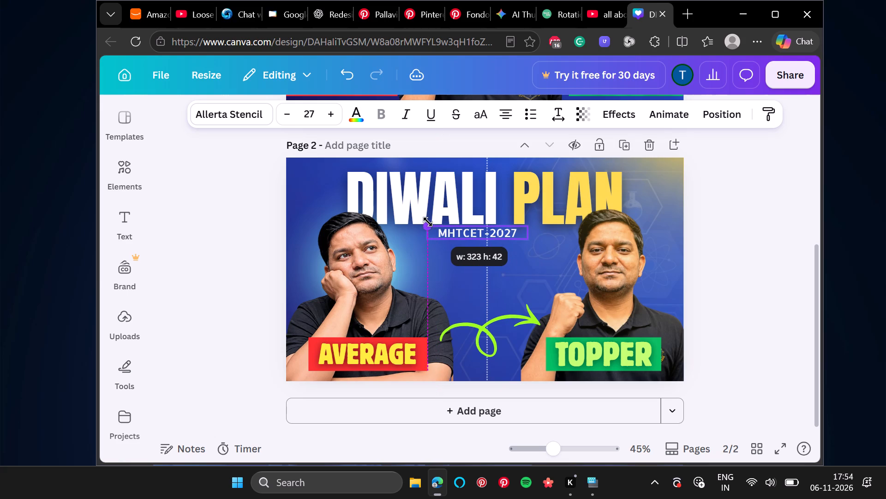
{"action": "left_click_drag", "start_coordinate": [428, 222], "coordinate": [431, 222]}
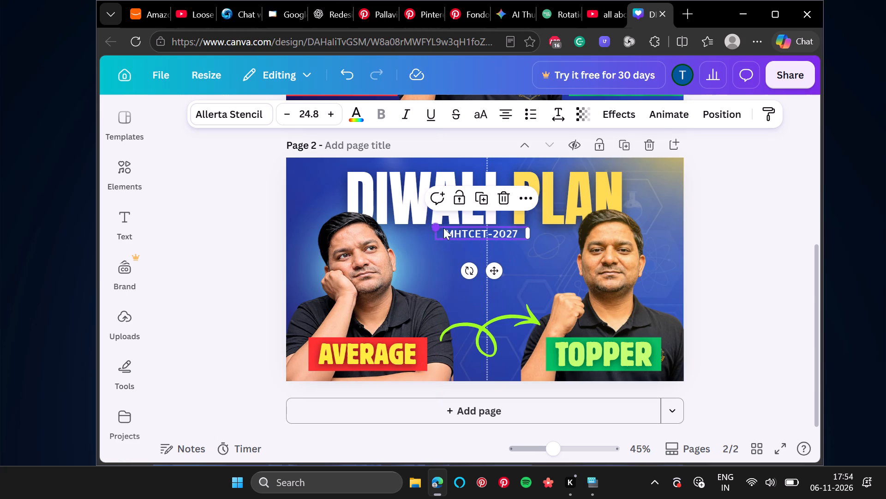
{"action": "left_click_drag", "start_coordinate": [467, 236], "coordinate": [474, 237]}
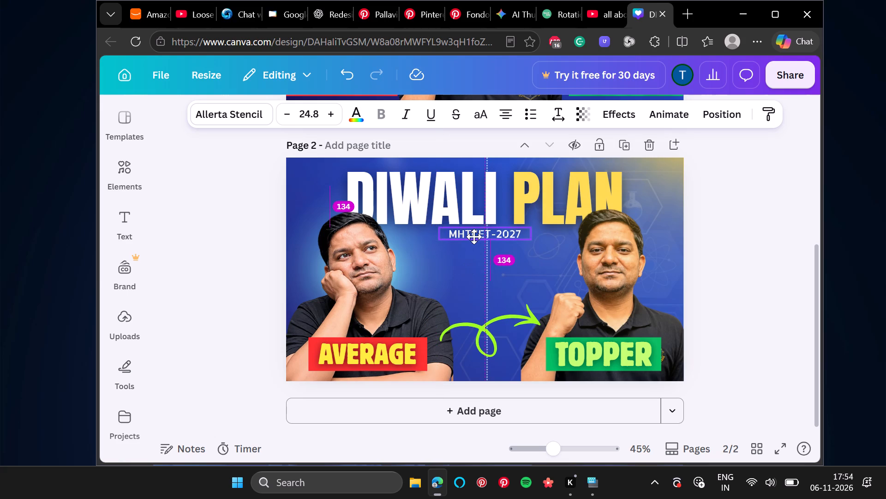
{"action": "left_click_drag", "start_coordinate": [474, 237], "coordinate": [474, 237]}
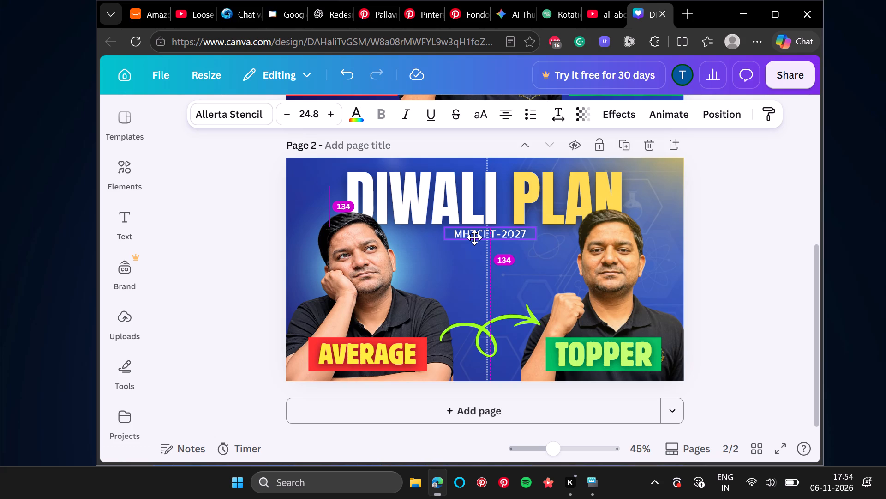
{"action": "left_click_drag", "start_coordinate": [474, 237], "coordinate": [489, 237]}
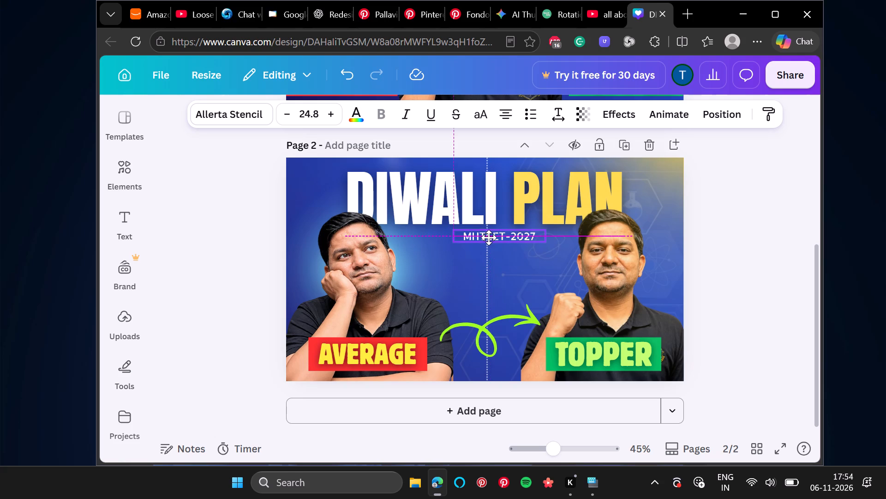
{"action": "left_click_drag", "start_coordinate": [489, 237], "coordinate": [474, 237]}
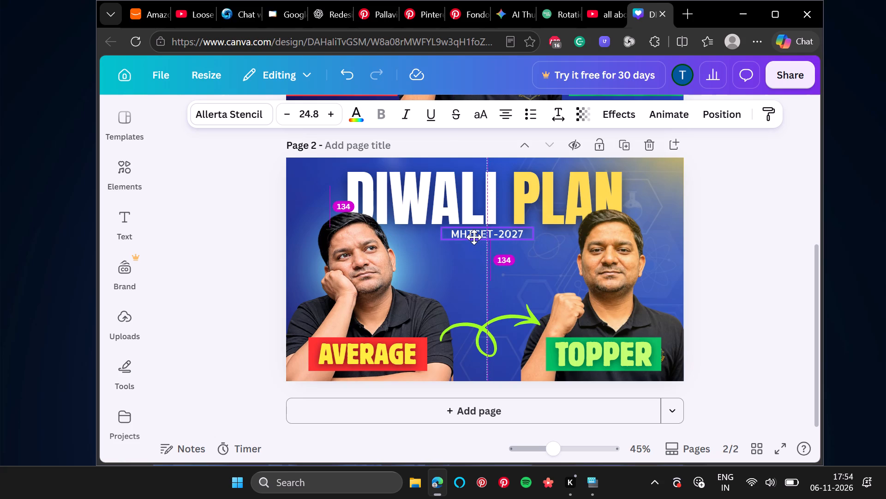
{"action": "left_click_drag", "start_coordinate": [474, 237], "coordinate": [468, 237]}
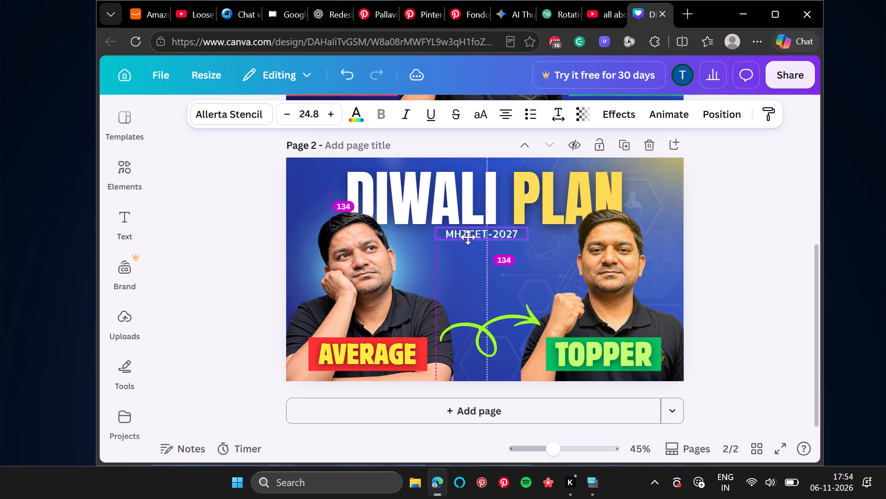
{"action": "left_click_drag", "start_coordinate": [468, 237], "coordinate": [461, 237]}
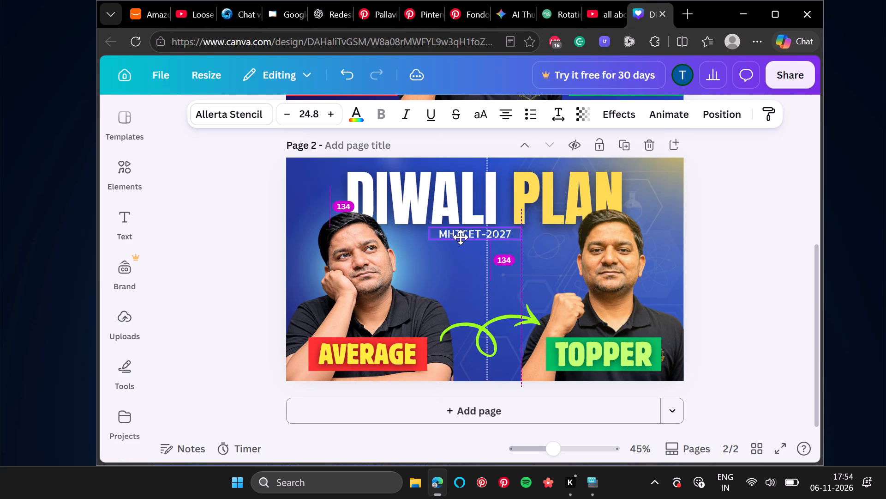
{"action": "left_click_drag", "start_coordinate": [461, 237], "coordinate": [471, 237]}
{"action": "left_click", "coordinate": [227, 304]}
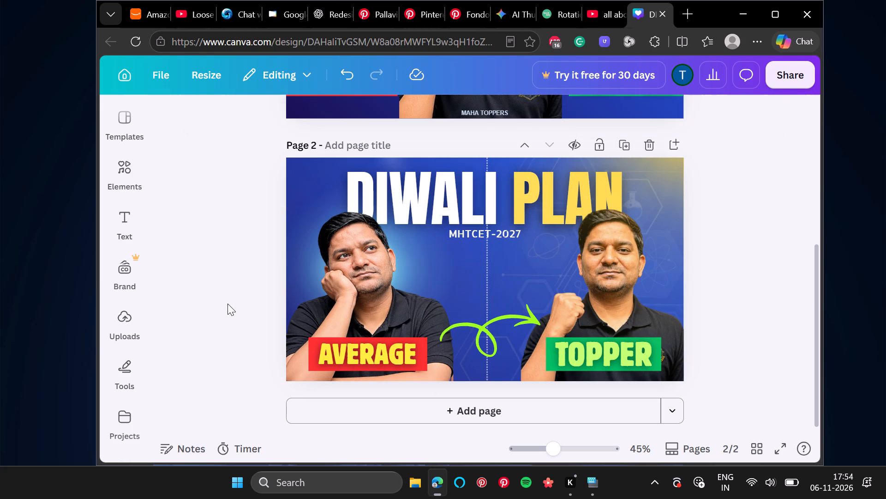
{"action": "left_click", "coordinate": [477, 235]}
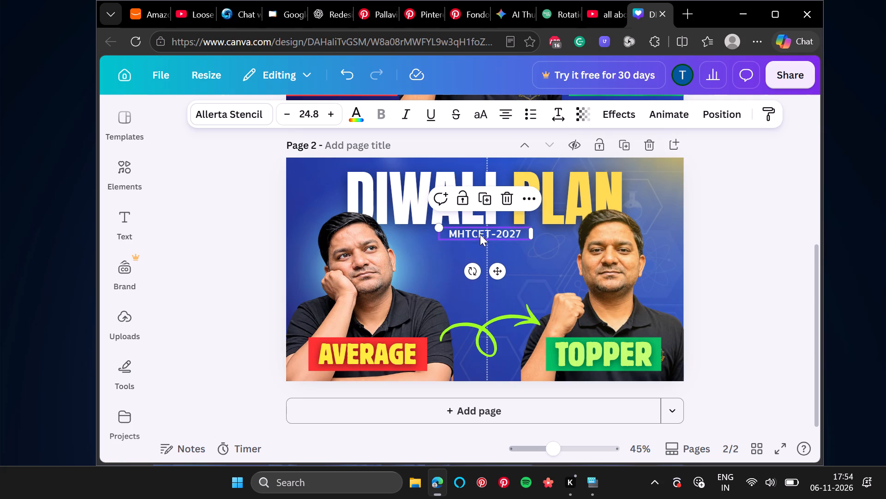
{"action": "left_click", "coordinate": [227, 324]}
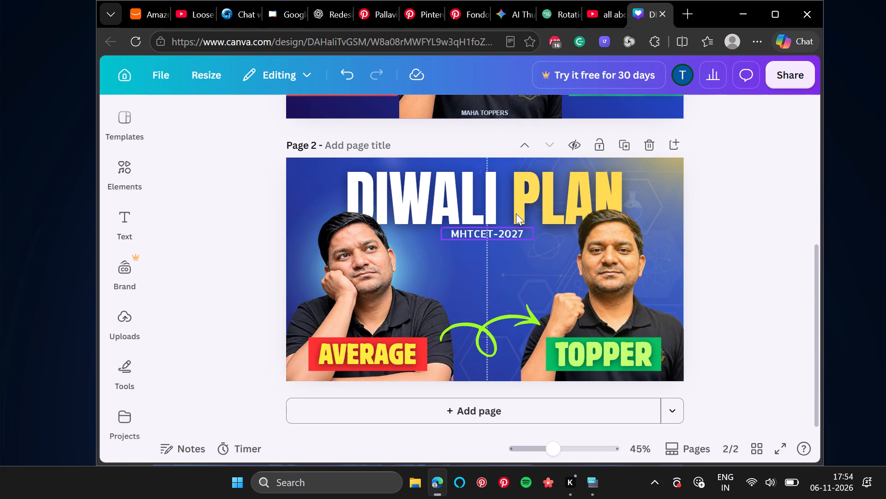
Enlarge the MHTCET-2027 text to about size 36.2 and recentre it beneath the DIWALI PLAN title.
{"action": "scroll", "coordinate": [733, 267], "scroll_direction": "down", "scroll_amount": 1}
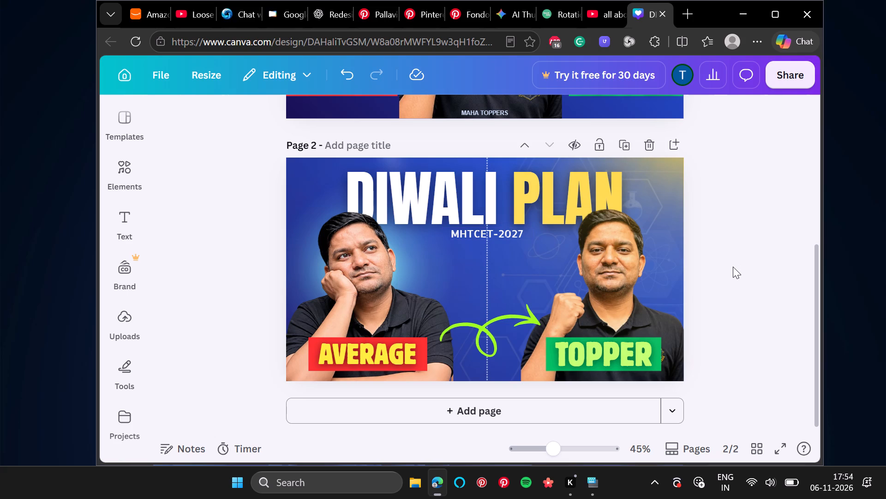
{"action": "scroll", "coordinate": [733, 267], "scroll_direction": "down", "scroll_amount": 1}
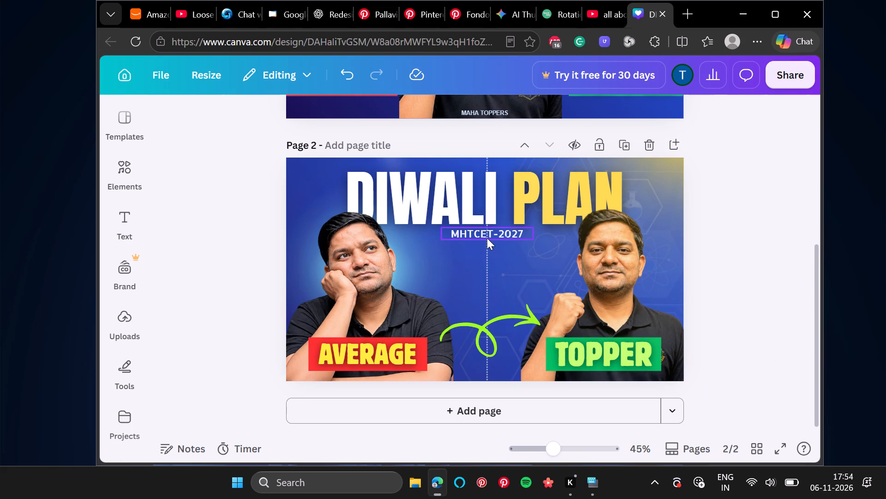
{"action": "left_click", "coordinate": [487, 238]}
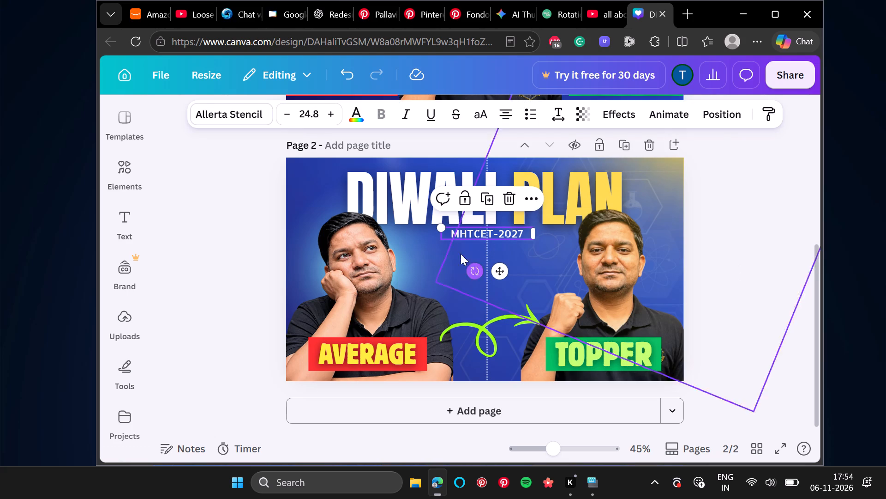
{"action": "left_click_drag", "start_coordinate": [437, 227], "coordinate": [394, 219]}
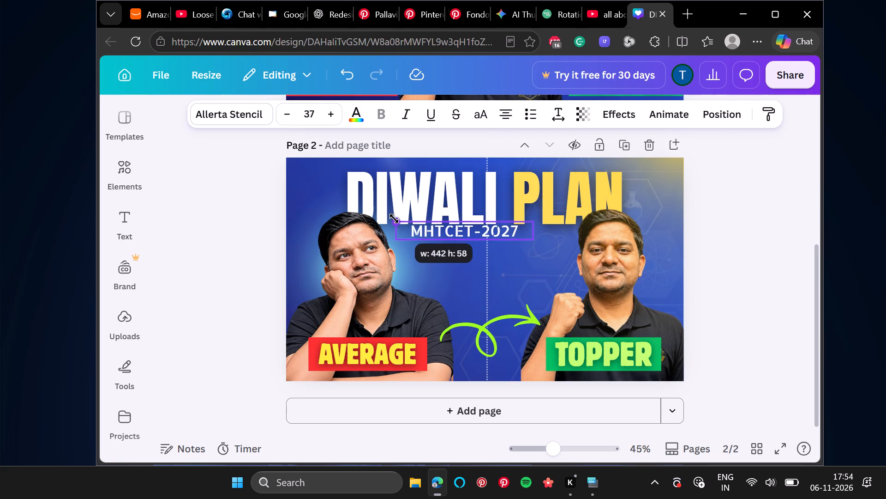
{"action": "left_click_drag", "start_coordinate": [394, 219], "coordinate": [395, 219]}
{"action": "left_click_drag", "start_coordinate": [466, 235], "coordinate": [460, 232]}
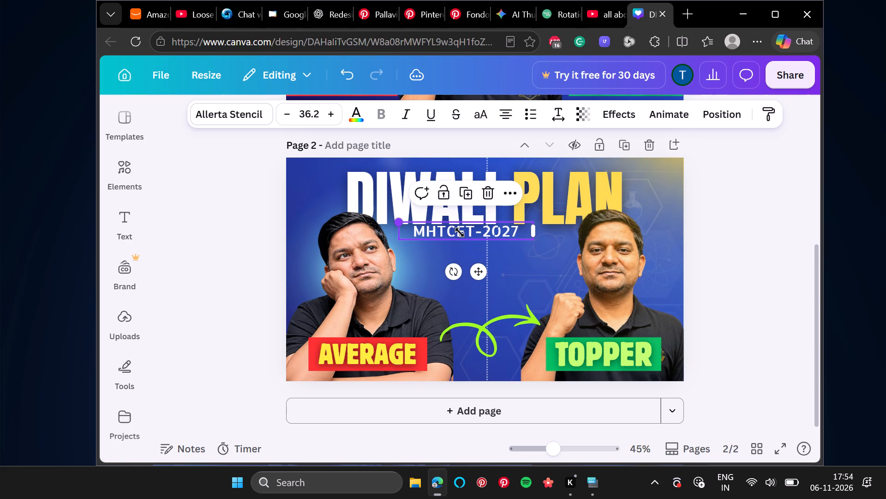
{"action": "left_click_drag", "start_coordinate": [460, 232], "coordinate": [482, 237]}
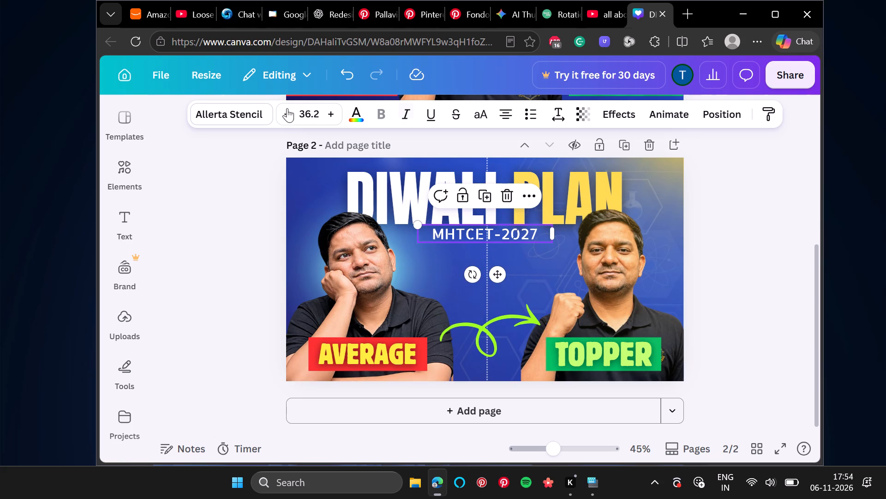
Change the font of the MHTCET-2027 text on page 2 to Bernoru SemiCondensed.
{"action": "left_click", "coordinate": [257, 110]}
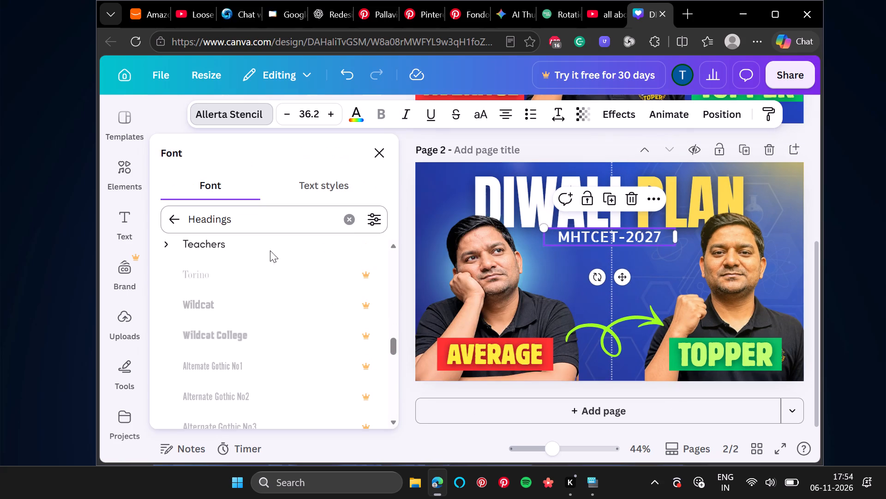
{"action": "scroll", "coordinate": [287, 319], "scroll_direction": "down", "scroll_amount": 8}
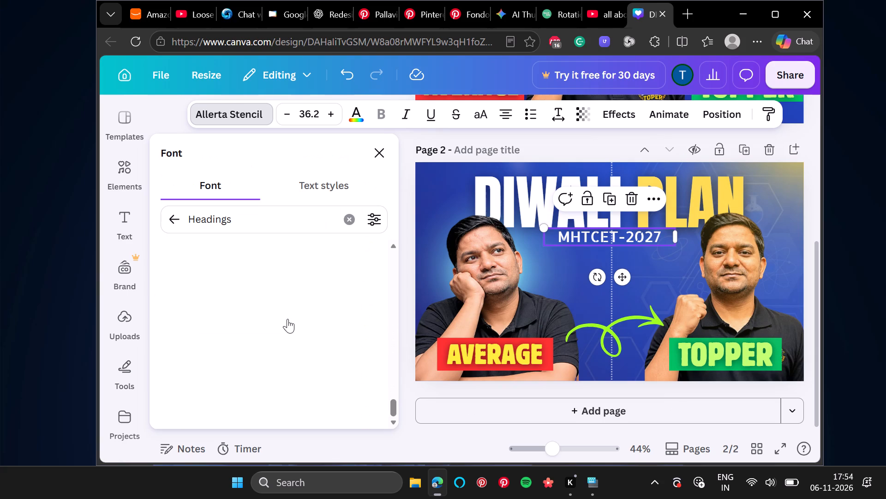
{"action": "scroll", "coordinate": [287, 319], "scroll_direction": "down", "scroll_amount": 1}
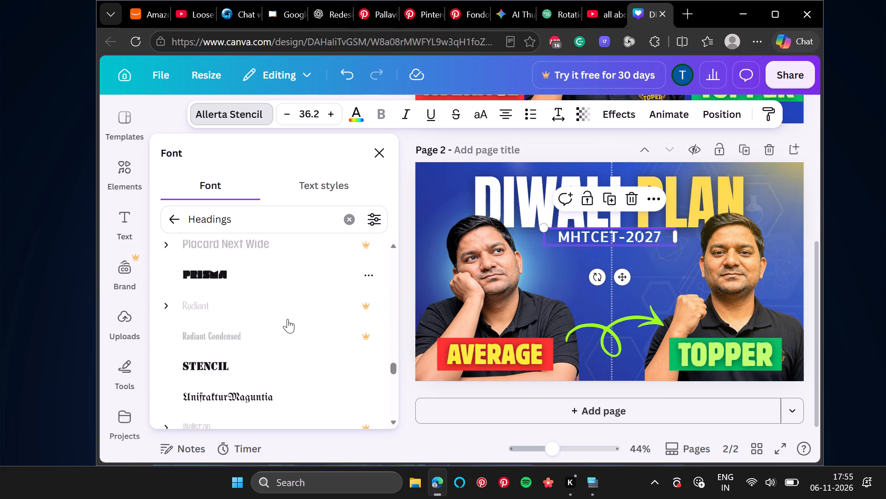
{"action": "scroll", "coordinate": [287, 319], "scroll_direction": "down", "scroll_amount": 4}
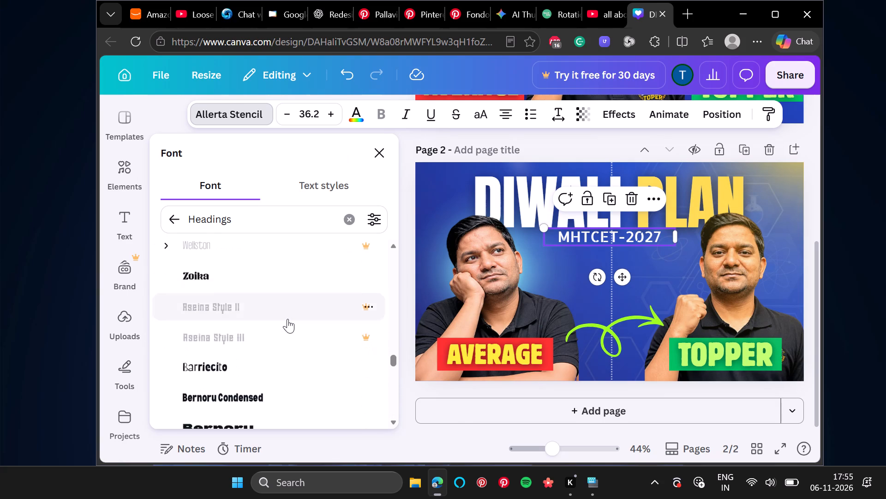
{"action": "scroll", "coordinate": [287, 319], "scroll_direction": "down", "scroll_amount": 2}
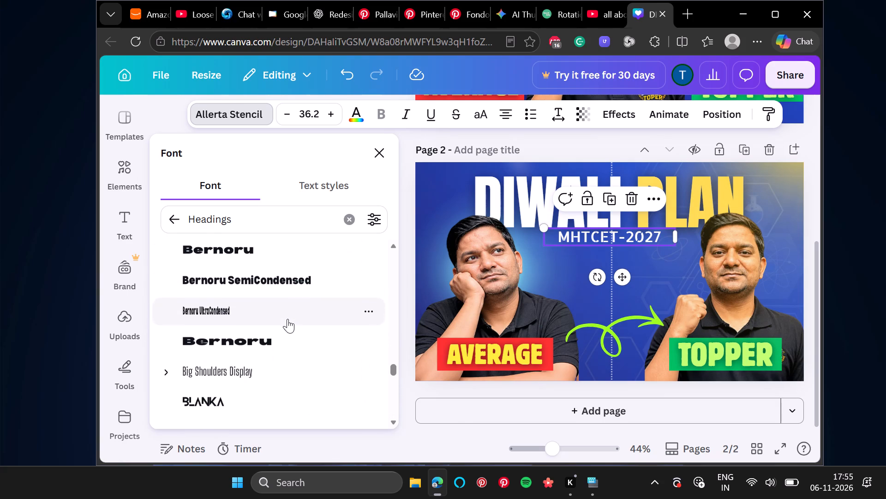
{"action": "scroll", "coordinate": [287, 319], "scroll_direction": "down", "scroll_amount": 1}
{"action": "left_click", "coordinate": [276, 272]}
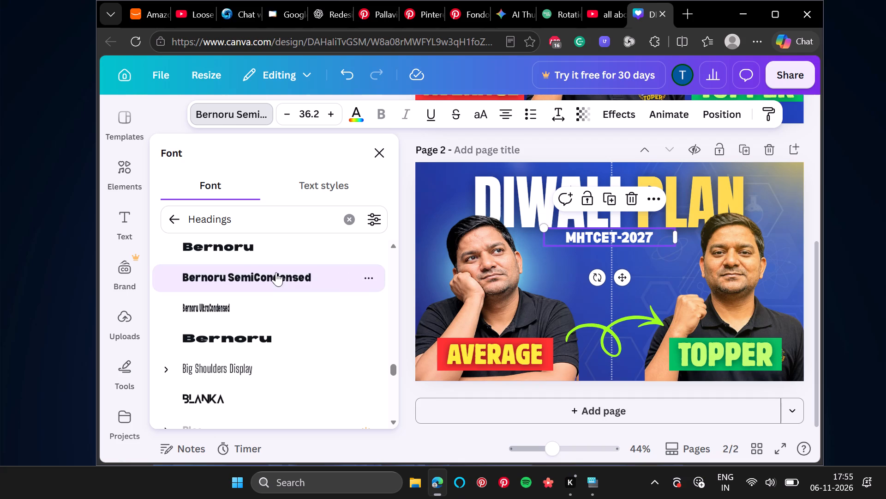
Star the Bernoru SemiCondensed font and close the font list.
{"action": "left_click", "coordinate": [370, 275]}
{"action": "left_click", "coordinate": [404, 323]}
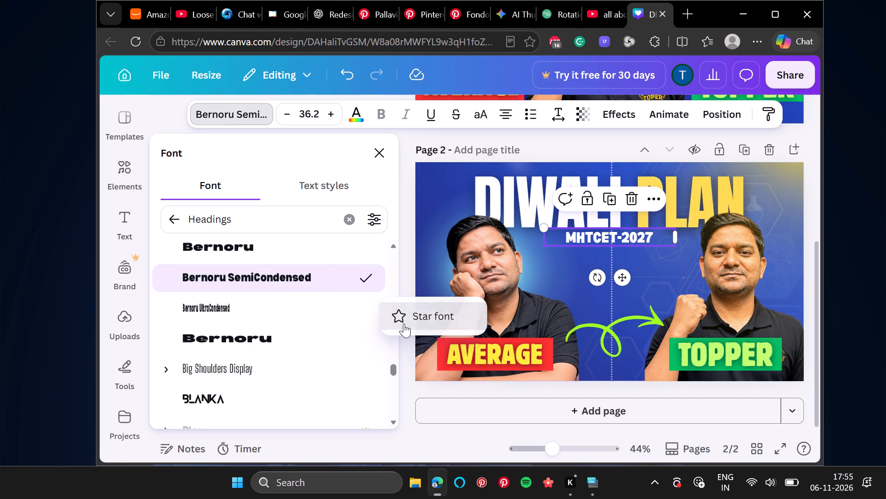
{"action": "scroll", "coordinate": [328, 368], "scroll_direction": "down", "scroll_amount": 2}
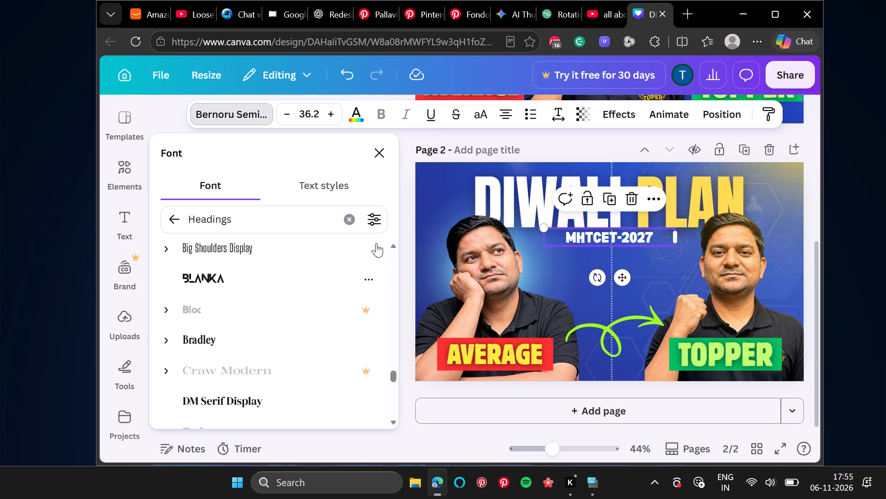
{"action": "left_click", "coordinate": [375, 154]}
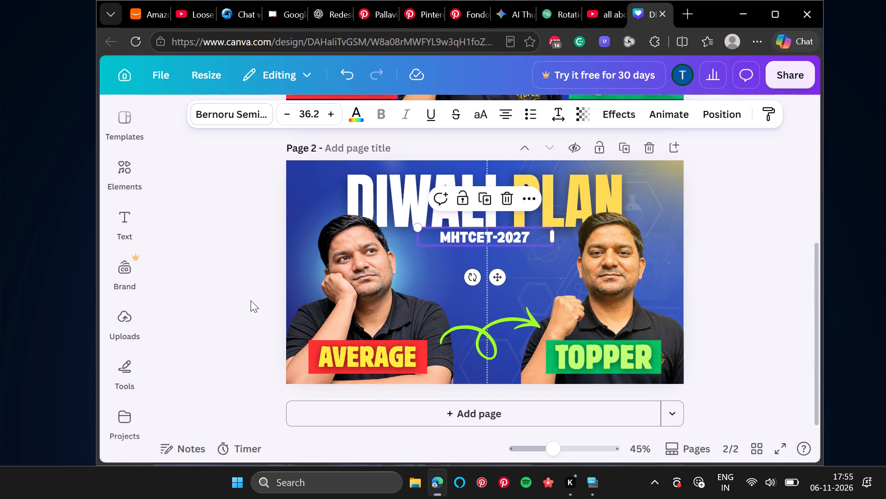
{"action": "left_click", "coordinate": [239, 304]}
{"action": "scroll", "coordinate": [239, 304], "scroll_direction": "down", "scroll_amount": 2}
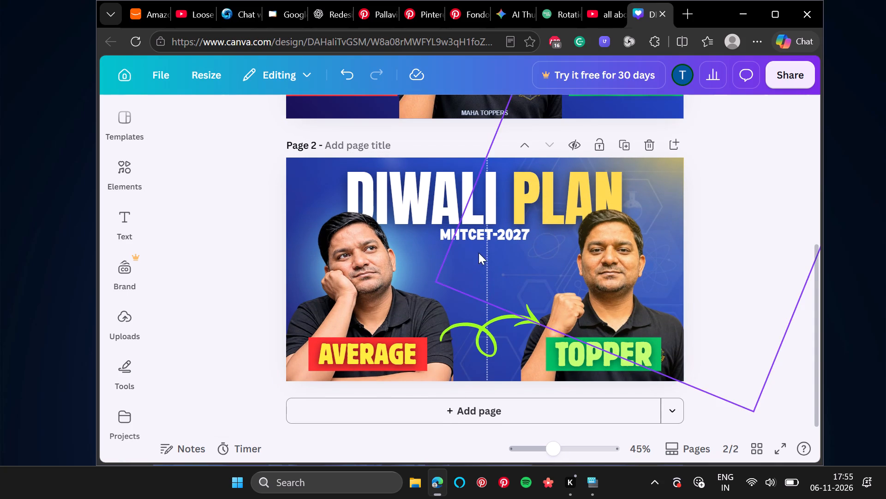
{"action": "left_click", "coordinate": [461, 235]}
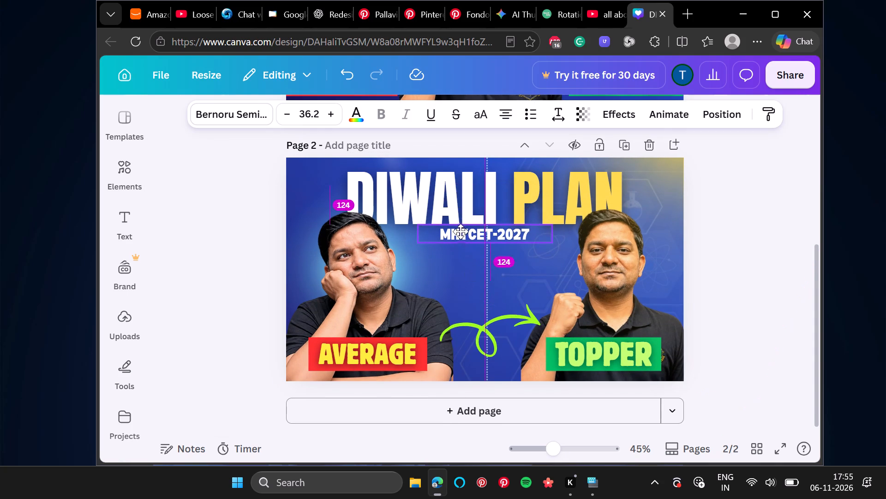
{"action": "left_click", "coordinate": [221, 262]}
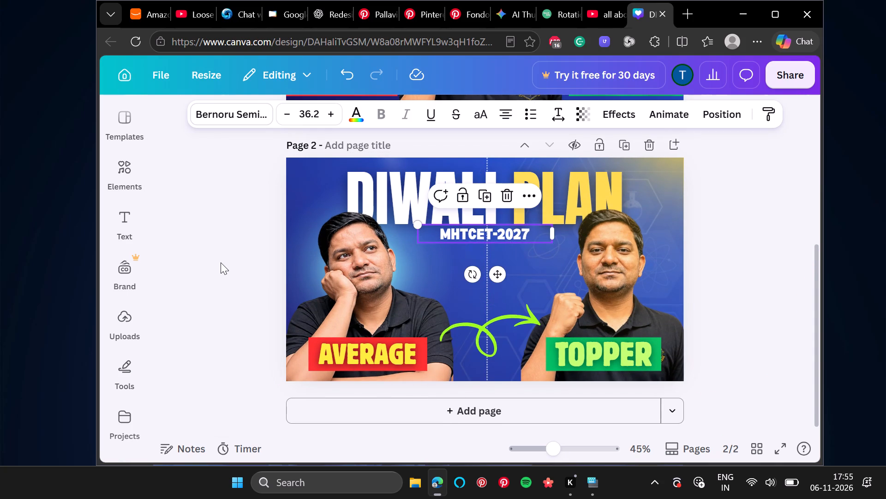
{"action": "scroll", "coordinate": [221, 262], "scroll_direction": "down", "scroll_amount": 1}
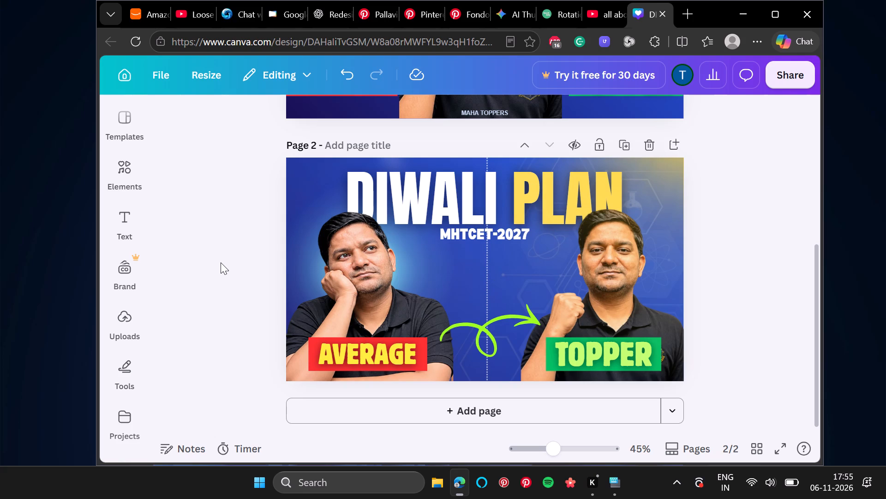
{"action": "key", "text": "Print"}
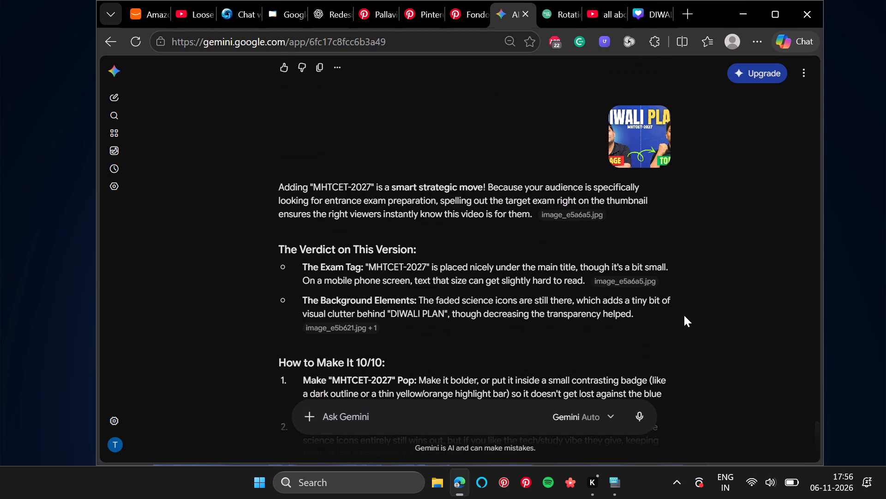
{"action": "scroll", "coordinate": [684, 315], "scroll_direction": "up", "scroll_amount": 1}
Back in the Canva design, apply a black Outline effect with thickness 14 to the MHTCET-2027 text on page 2.
{"action": "left_click", "coordinate": [644, 22]}
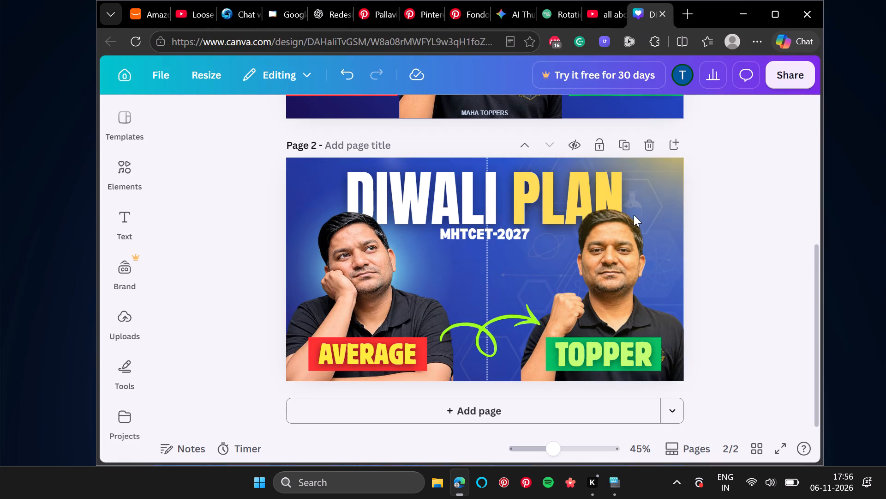
{"action": "left_click", "coordinate": [486, 236]}
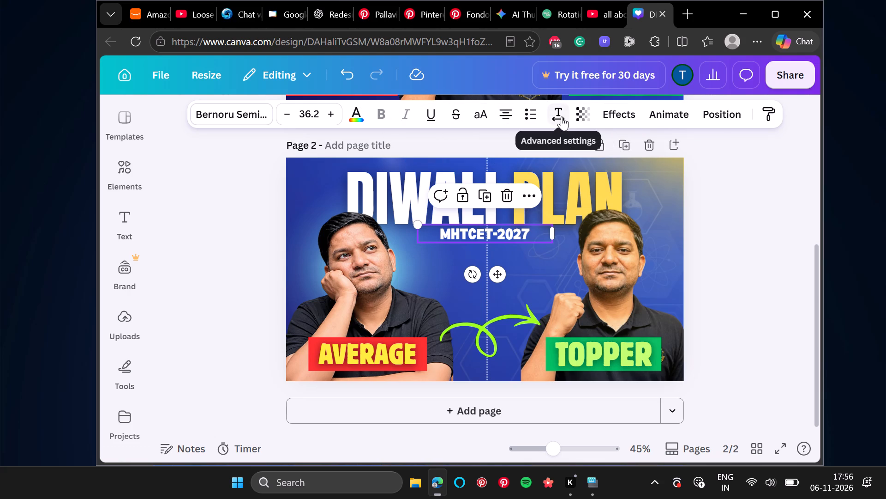
{"action": "left_click", "coordinate": [625, 110]}
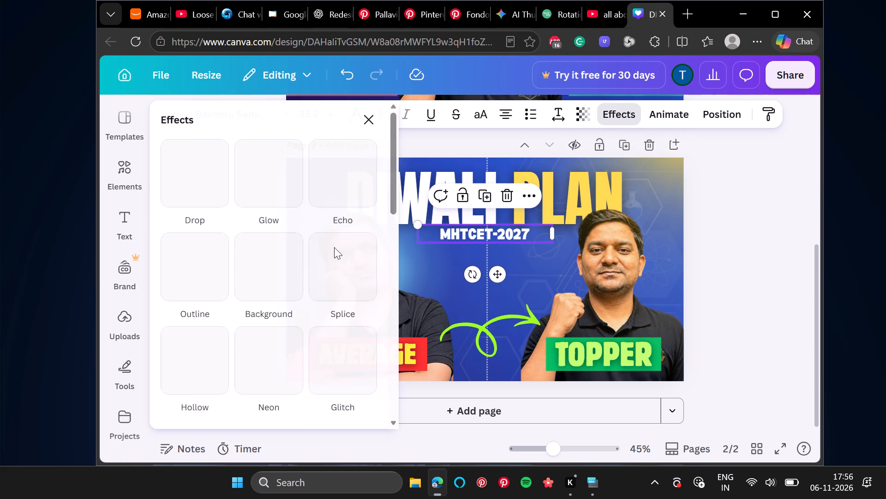
{"action": "left_click", "coordinate": [205, 302]}
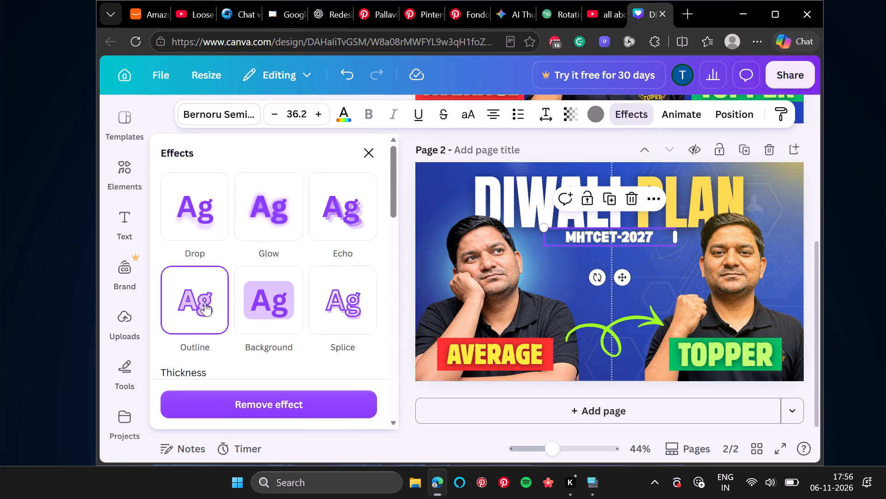
{"action": "scroll", "coordinate": [227, 348], "scroll_direction": "down", "scroll_amount": 2}
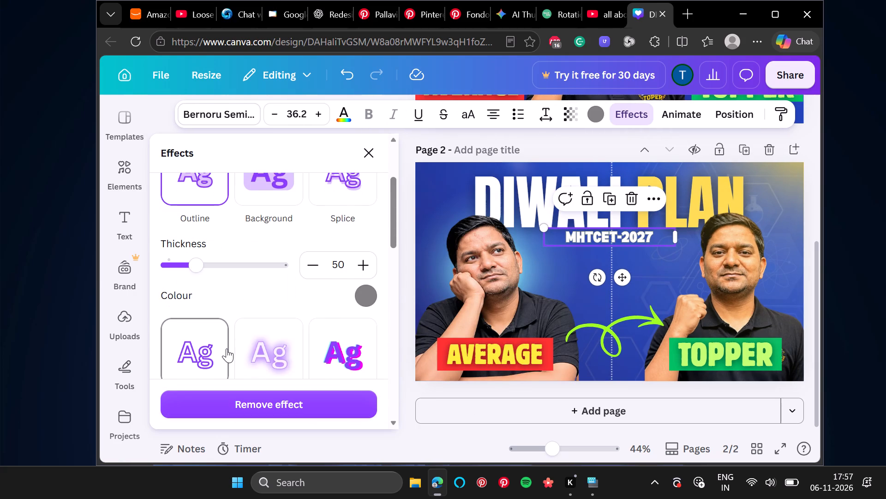
{"action": "left_click", "coordinate": [369, 303]}
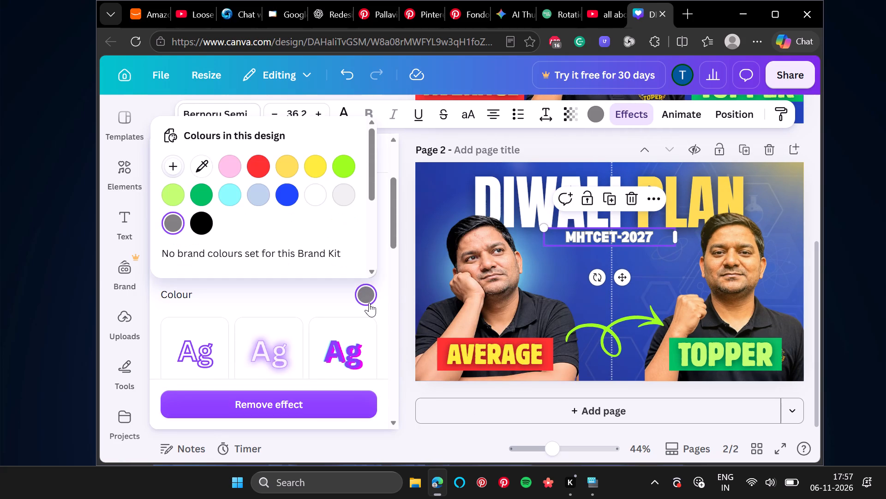
{"action": "left_click", "coordinate": [203, 226]}
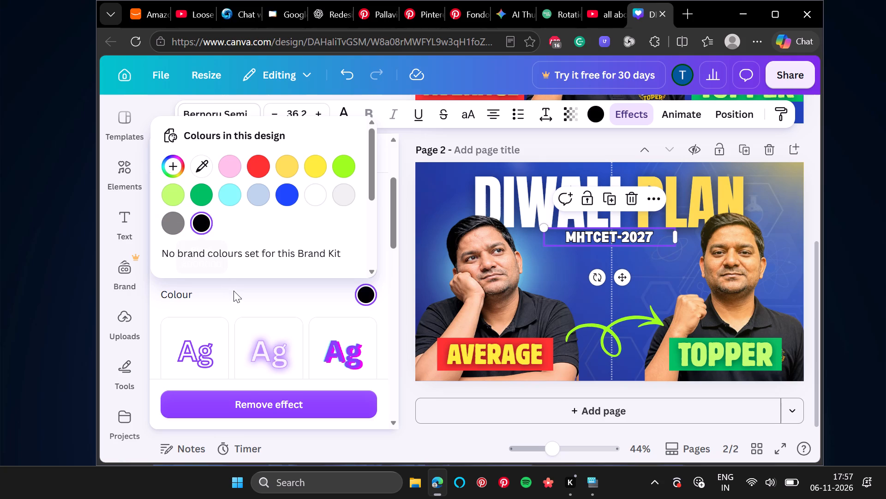
{"action": "left_click", "coordinate": [242, 304]}
{"action": "left_click_drag", "start_coordinate": [198, 268], "coordinate": [242, 270]}
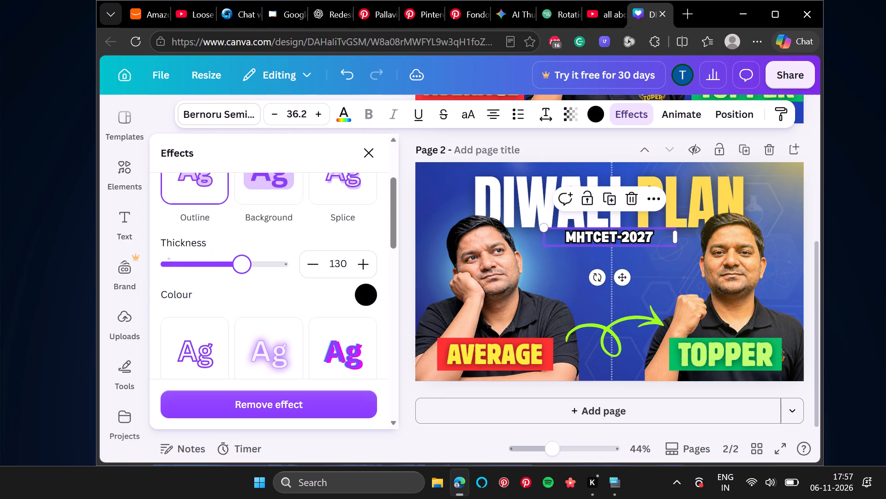
{"action": "left_click_drag", "start_coordinate": [242, 270], "coordinate": [174, 282]}
{"action": "scroll", "coordinate": [251, 305], "scroll_direction": "down", "scroll_amount": 1}
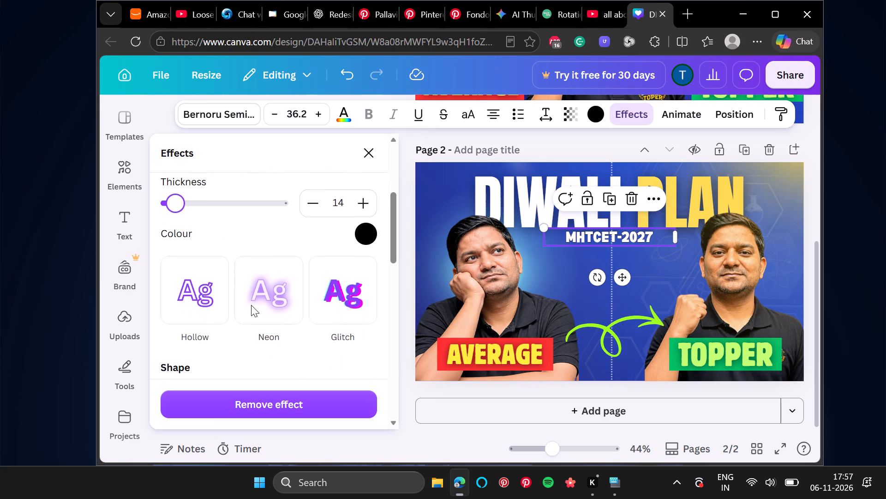
{"action": "scroll", "coordinate": [251, 305], "scroll_direction": "down", "scroll_amount": 1}
{"action": "scroll", "coordinate": [213, 299], "scroll_direction": "up", "scroll_amount": 1}
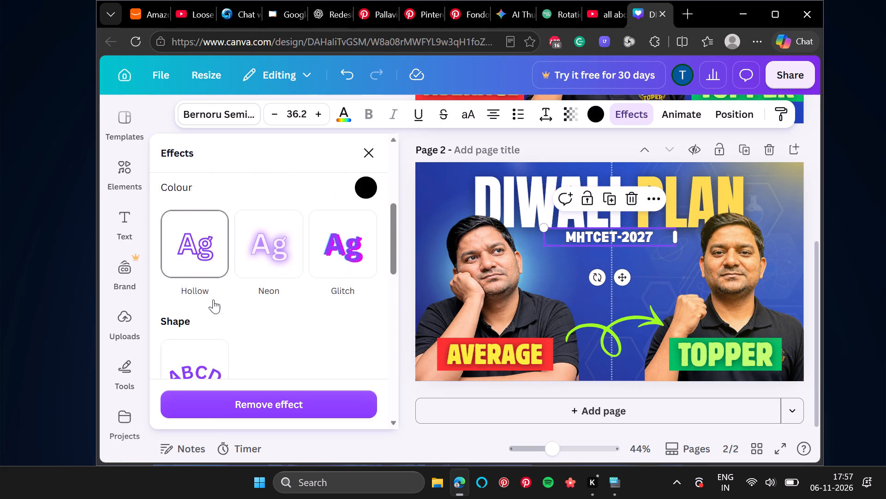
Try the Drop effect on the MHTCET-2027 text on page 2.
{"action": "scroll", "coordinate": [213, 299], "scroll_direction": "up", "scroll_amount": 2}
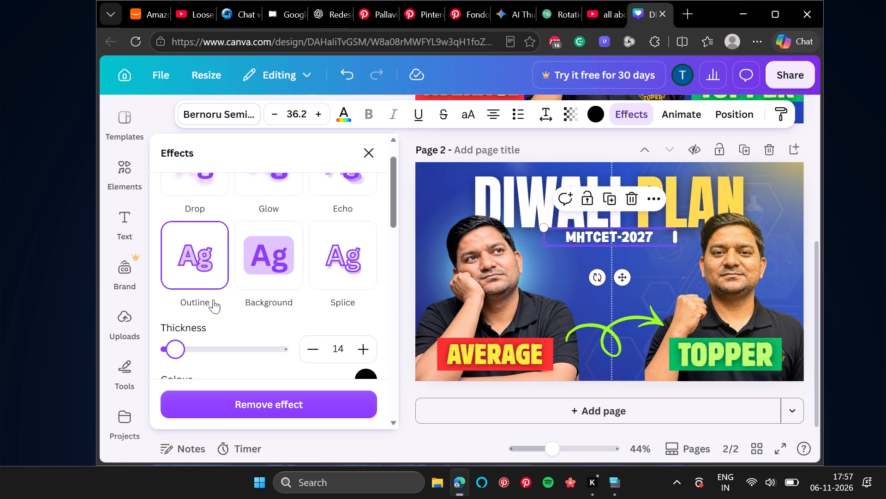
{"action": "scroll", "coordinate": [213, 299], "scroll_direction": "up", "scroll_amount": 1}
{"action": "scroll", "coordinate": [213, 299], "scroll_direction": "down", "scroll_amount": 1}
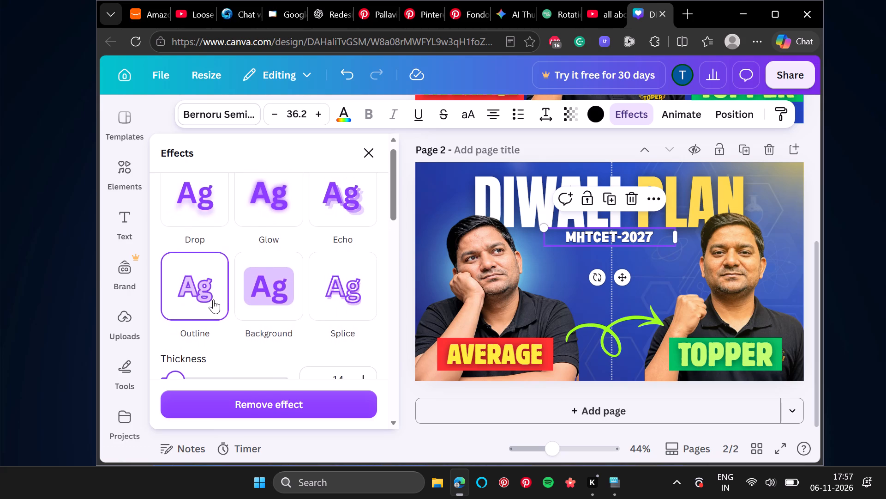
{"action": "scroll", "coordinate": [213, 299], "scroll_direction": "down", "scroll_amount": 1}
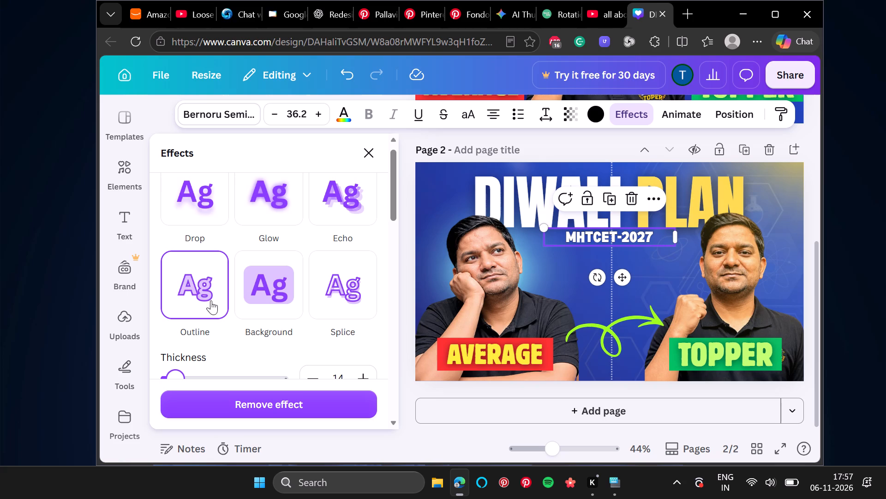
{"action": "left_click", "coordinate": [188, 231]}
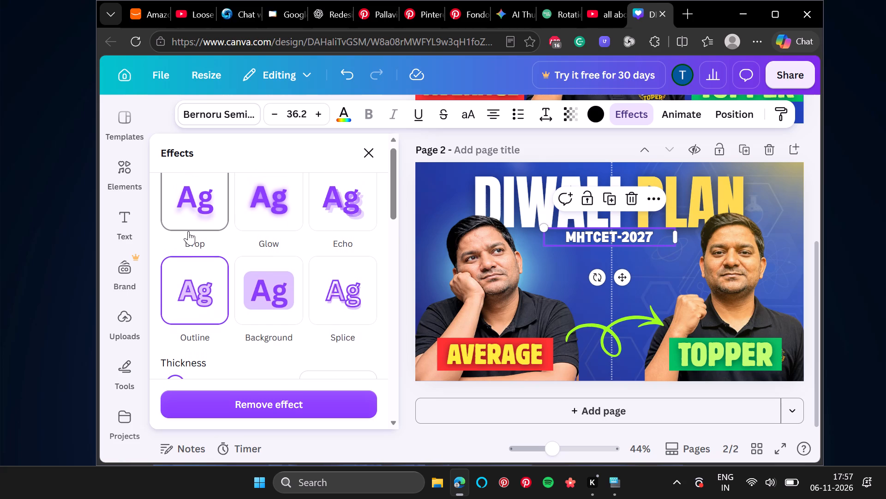
Apply the Outline effect to the MHTCET-2027 text again, with black as its colour and thickness 50.
{"action": "scroll", "coordinate": [209, 319], "scroll_direction": "down", "scroll_amount": 2}
{"action": "scroll", "coordinate": [189, 250], "scroll_direction": "down", "scroll_amount": 2}
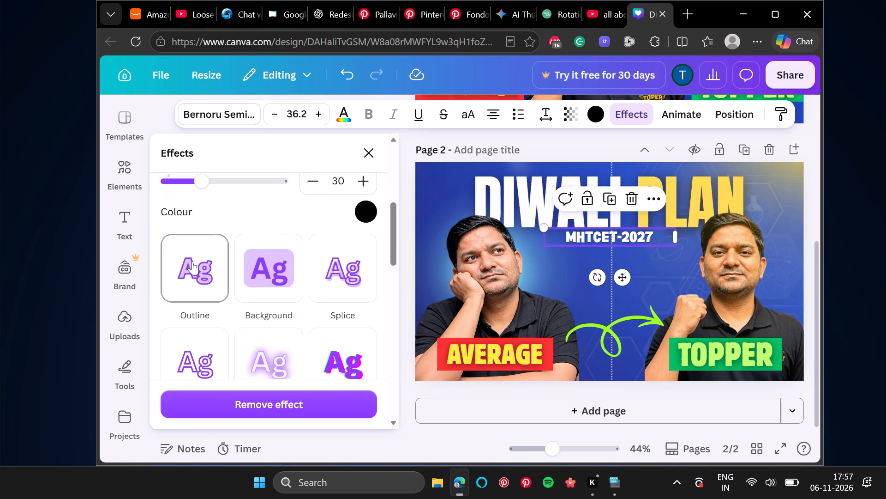
{"action": "left_click", "coordinate": [192, 261]}
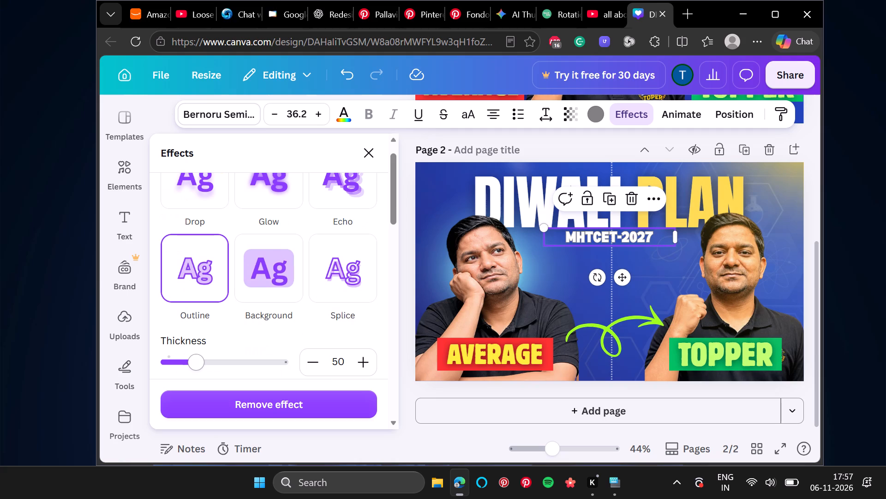
{"action": "scroll", "coordinate": [197, 359], "scroll_direction": "down", "scroll_amount": 1}
{"action": "left_click", "coordinate": [358, 298]}
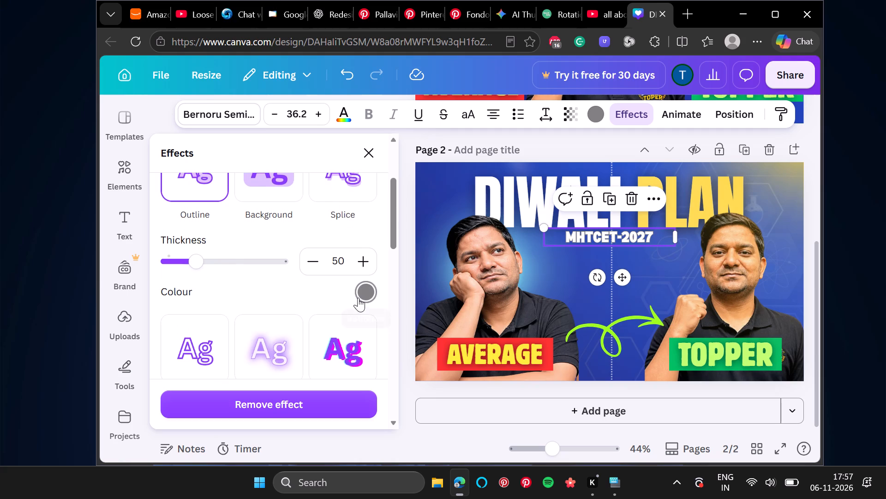
{"action": "left_click", "coordinate": [199, 226]}
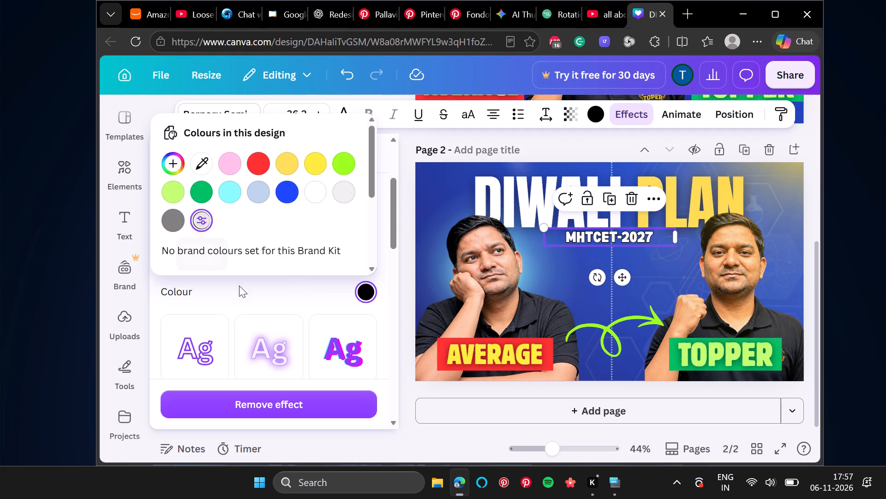
{"action": "left_click", "coordinate": [266, 298]}
{"action": "left_click", "coordinate": [266, 298]}
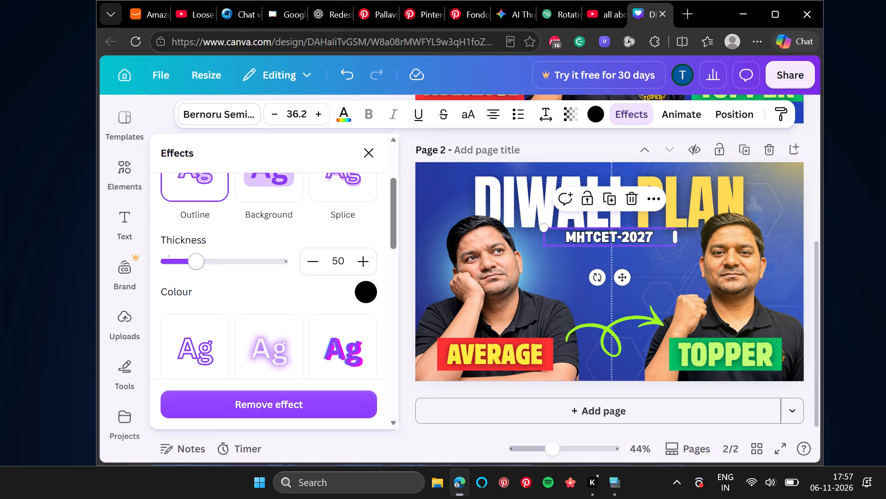
{"action": "left_click_drag", "start_coordinate": [195, 264], "coordinate": [190, 265]}
{"action": "left_click_drag", "start_coordinate": [190, 265], "coordinate": [184, 268]}
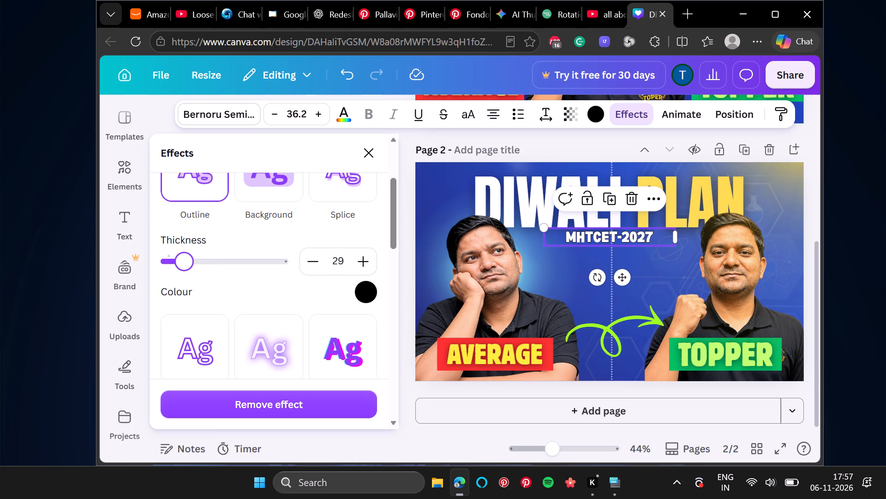
{"action": "left_click_drag", "start_coordinate": [184, 268], "coordinate": [196, 272]}
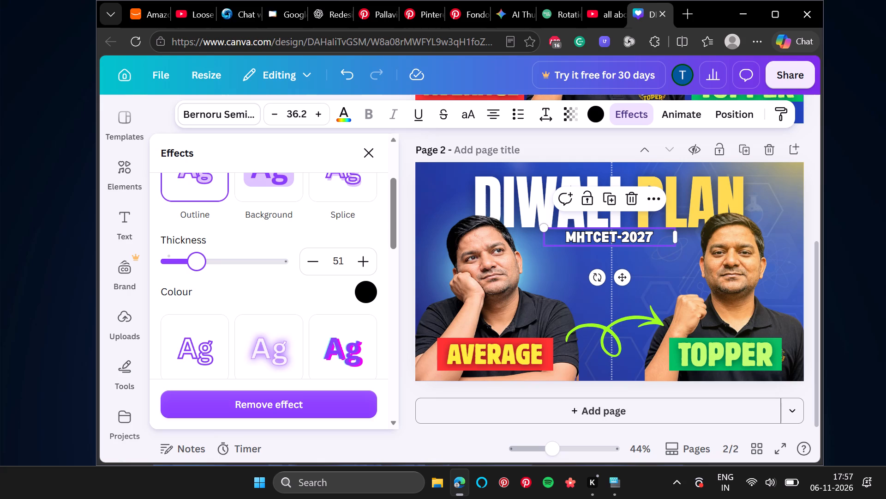
{"action": "left_click_drag", "start_coordinate": [196, 272], "coordinate": [195, 271]}
{"action": "left_click", "coordinate": [404, 236]}
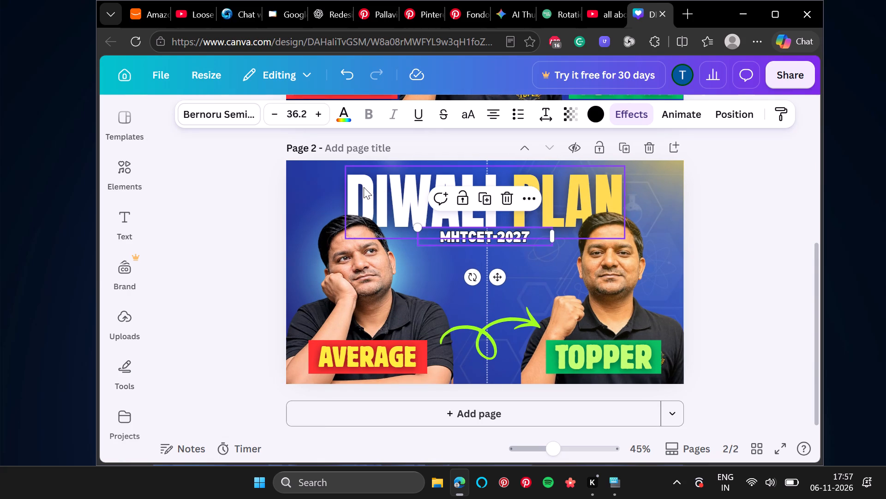
Set the Glow effect intensity of the DIWALI PLAN title on page 2 to 71.
{"action": "left_click", "coordinate": [364, 187]}
{"action": "left_click", "coordinate": [364, 187]}
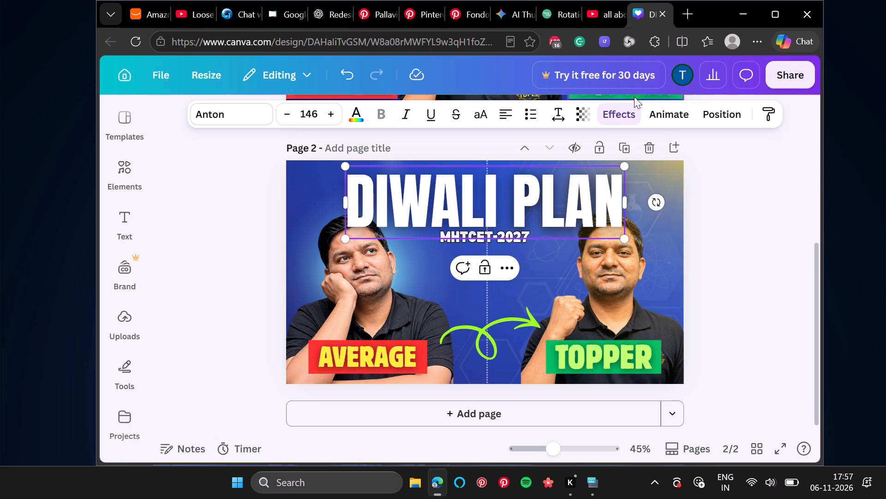
{"action": "left_click", "coordinate": [626, 108]}
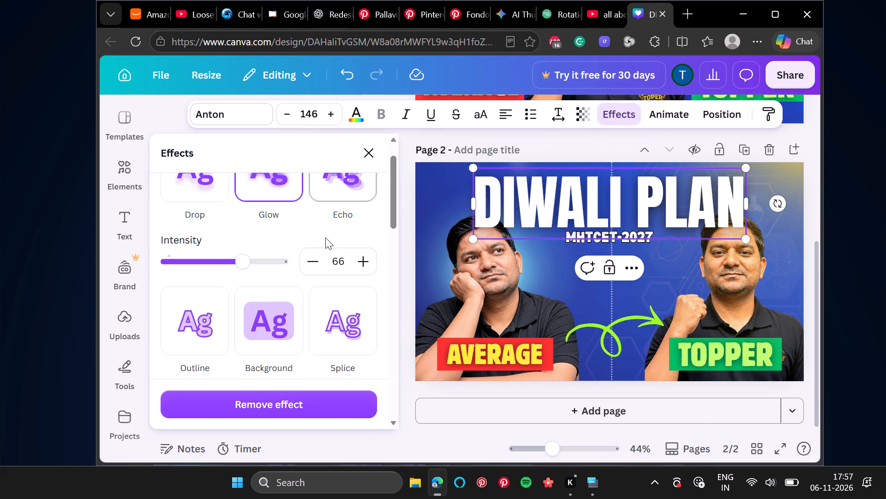
{"action": "scroll", "coordinate": [287, 248], "scroll_direction": "up", "scroll_amount": 2}
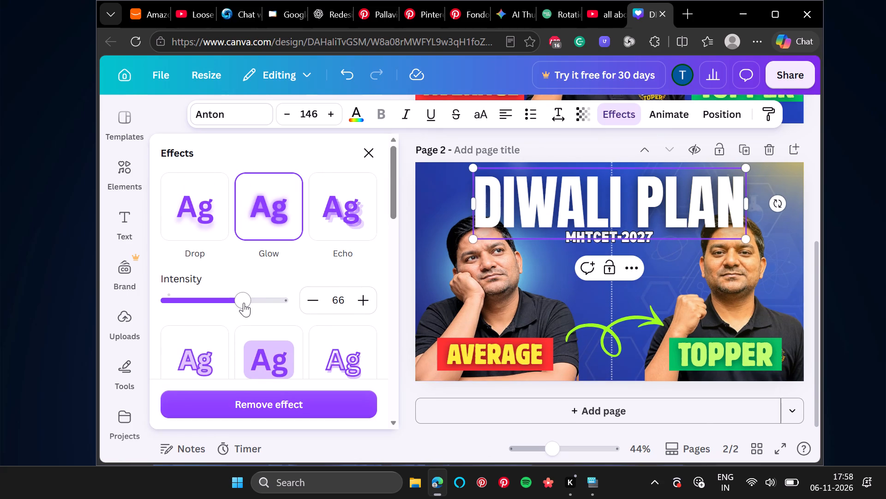
{"action": "left_click_drag", "start_coordinate": [244, 301], "coordinate": [275, 305]}
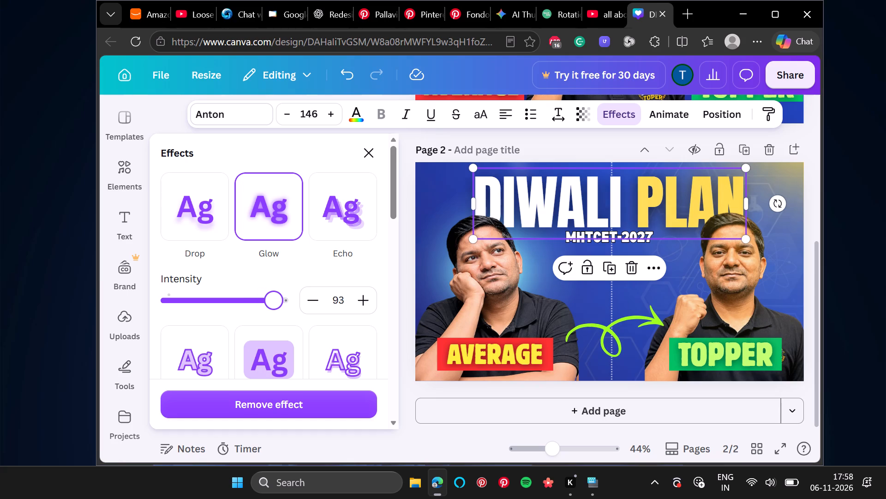
{"action": "left_click_drag", "start_coordinate": [275, 305], "coordinate": [319, 306]}
{"action": "left_click_drag", "start_coordinate": [319, 306], "coordinate": [303, 308]}
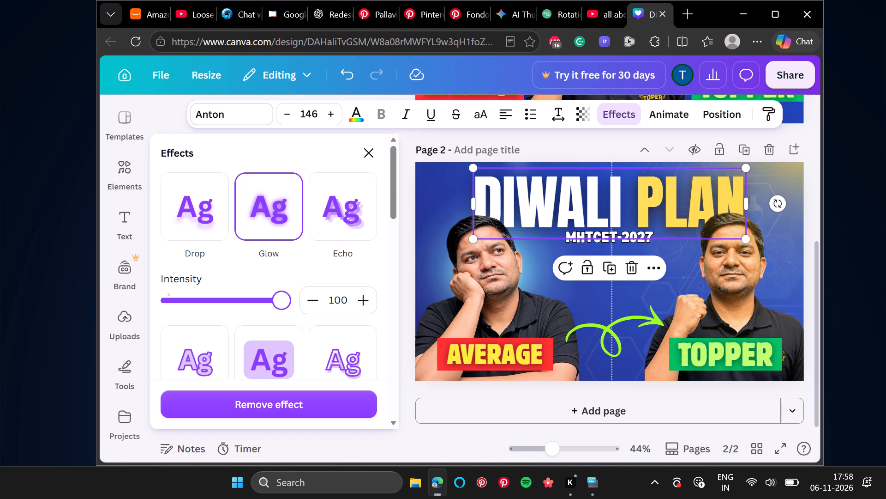
{"action": "left_click_drag", "start_coordinate": [303, 308], "coordinate": [269, 313]}
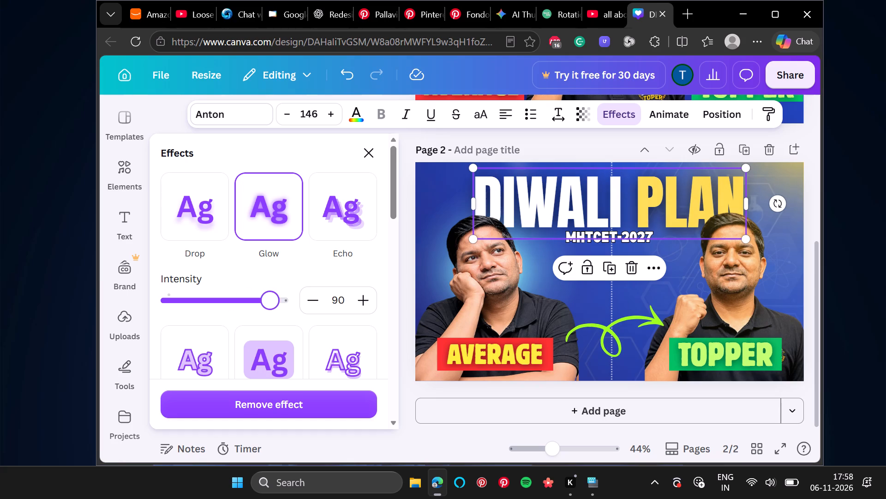
{"action": "left_click_drag", "start_coordinate": [269, 313], "coordinate": [249, 312]}
{"action": "scroll", "coordinate": [322, 292], "scroll_direction": "down", "scroll_amount": 1}
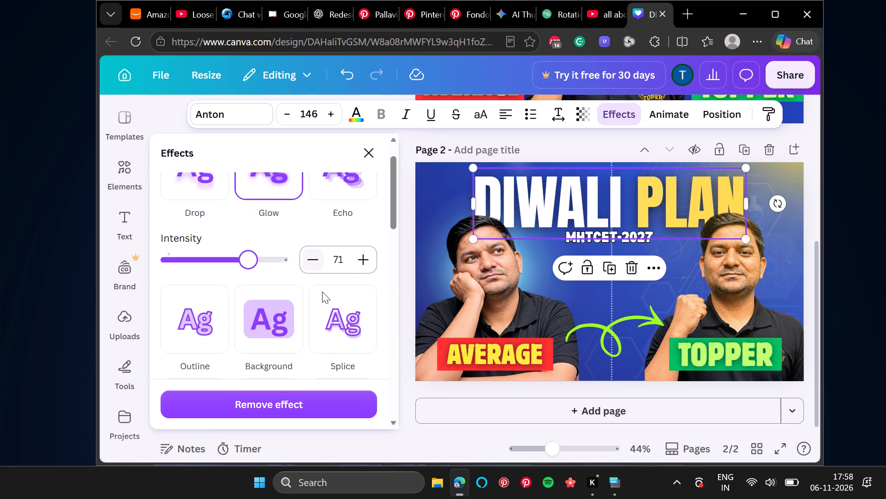
{"action": "scroll", "coordinate": [322, 292], "scroll_direction": "down", "scroll_amount": 1}
{"action": "left_click", "coordinate": [366, 157]}
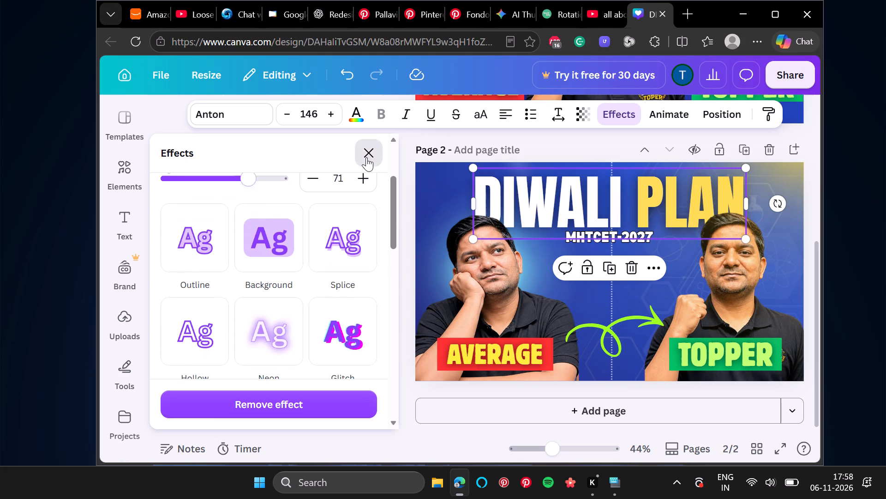
{"action": "left_click", "coordinate": [264, 229]}
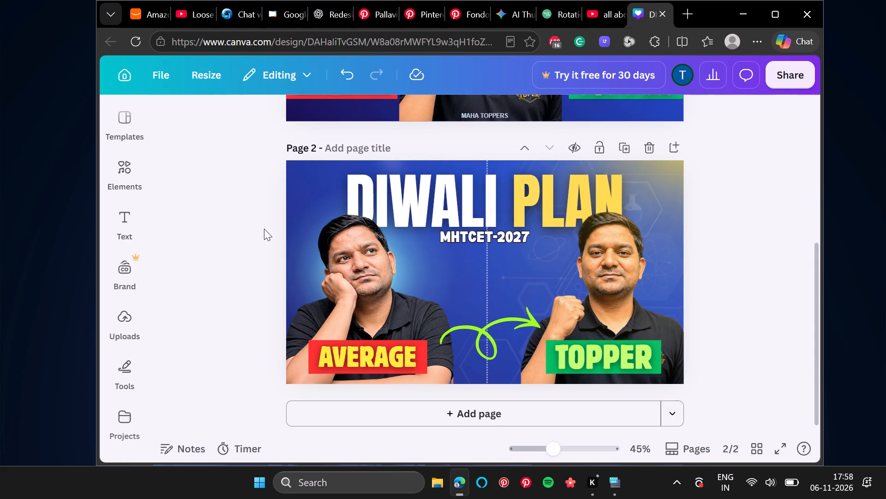
Delete page 1, the older thumbnail version with the single centred man and pink arrow.
{"action": "scroll", "coordinate": [264, 229], "scroll_direction": "down", "scroll_amount": 1}
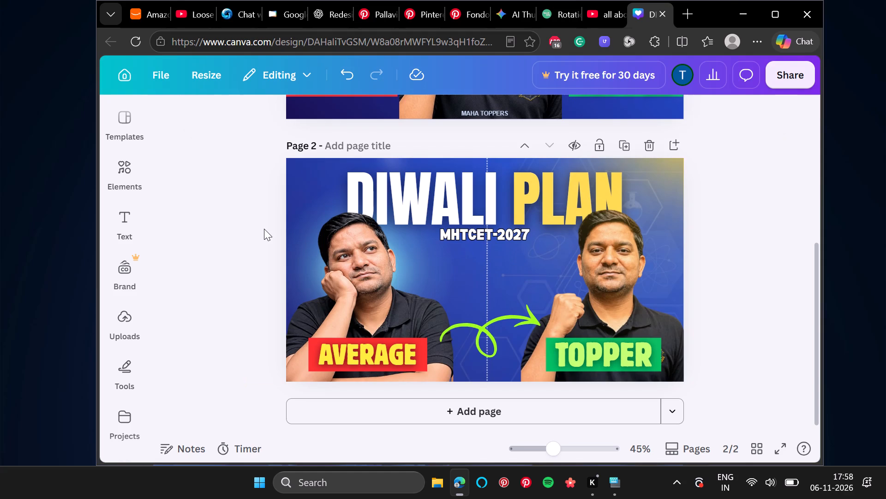
{"action": "scroll", "coordinate": [264, 229], "scroll_direction": "up", "scroll_amount": 7}
{"action": "scroll", "coordinate": [264, 229], "scroll_direction": "down", "scroll_amount": 6}
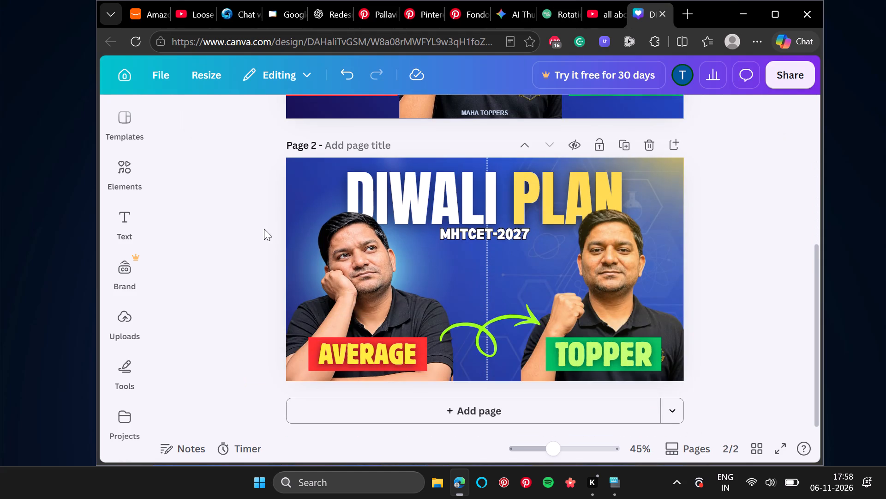
{"action": "scroll", "coordinate": [264, 229], "scroll_direction": "up", "scroll_amount": 6}
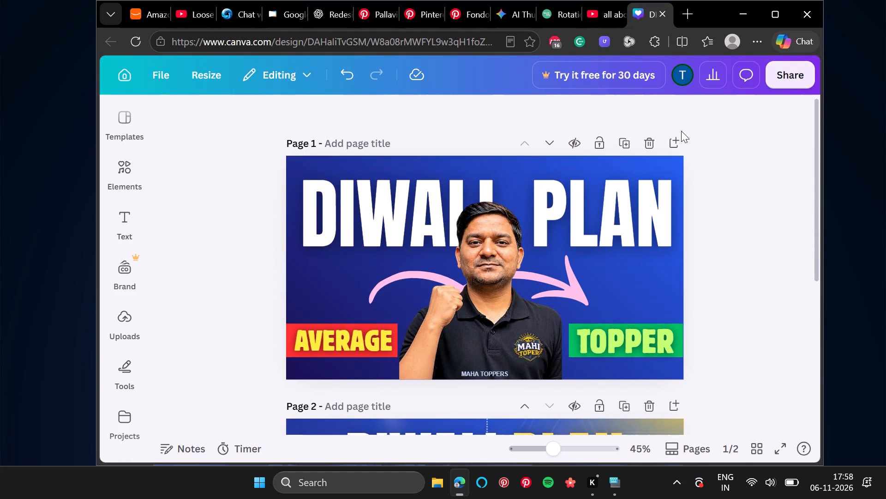
{"action": "left_click", "coordinate": [648, 140]}
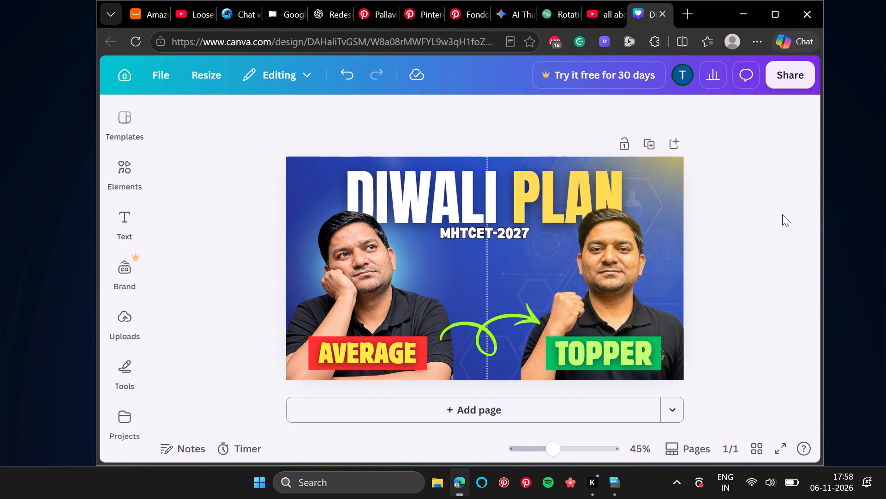
Download the DIWALI PLAN thumbnail as a PNG at size 1 and High quality.
{"action": "scroll", "coordinate": [749, 215], "scroll_direction": "down", "scroll_amount": 2}
{"action": "left_click", "coordinate": [790, 72]}
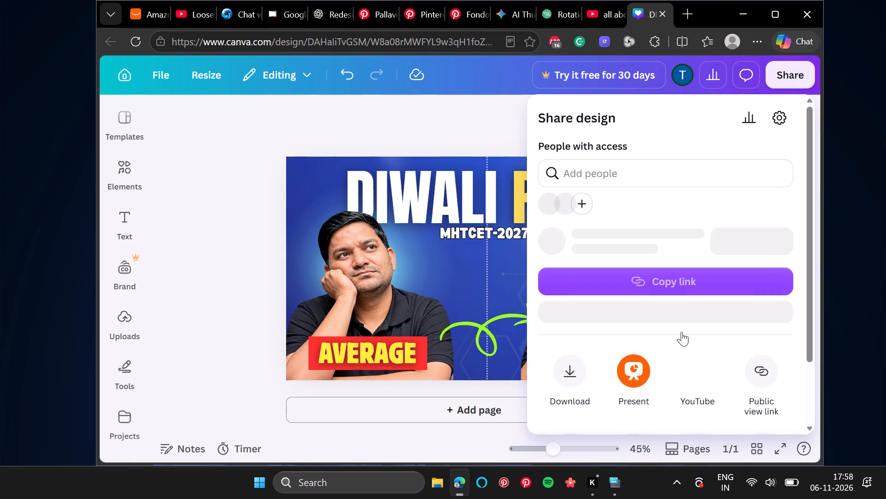
{"action": "scroll", "coordinate": [682, 333], "scroll_direction": "down", "scroll_amount": 3}
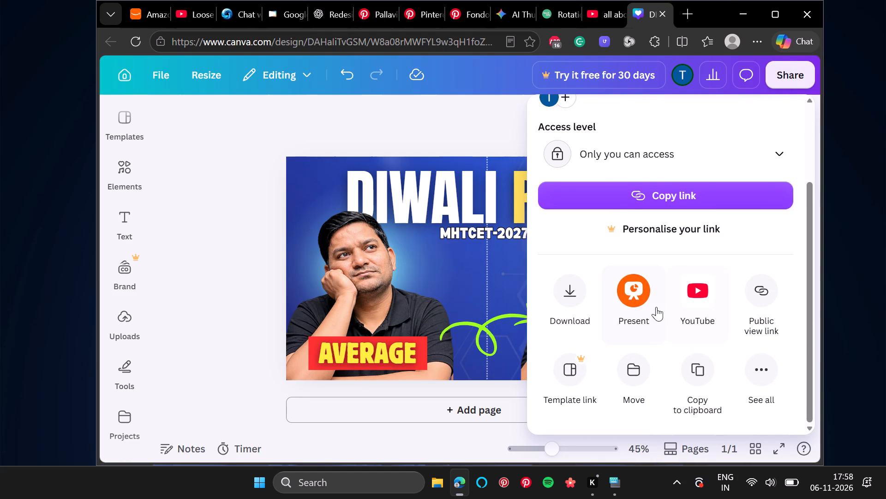
{"action": "left_click", "coordinate": [563, 298]}
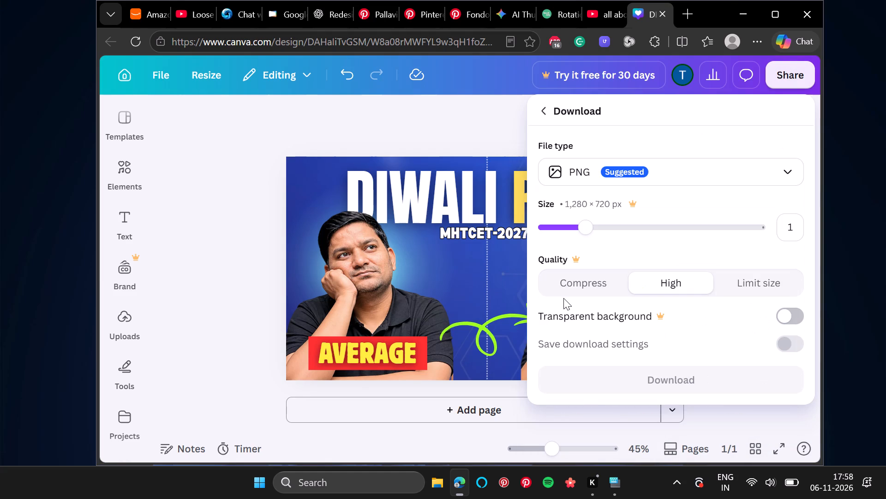
{"action": "scroll", "coordinate": [563, 298], "scroll_direction": "down", "scroll_amount": 1}
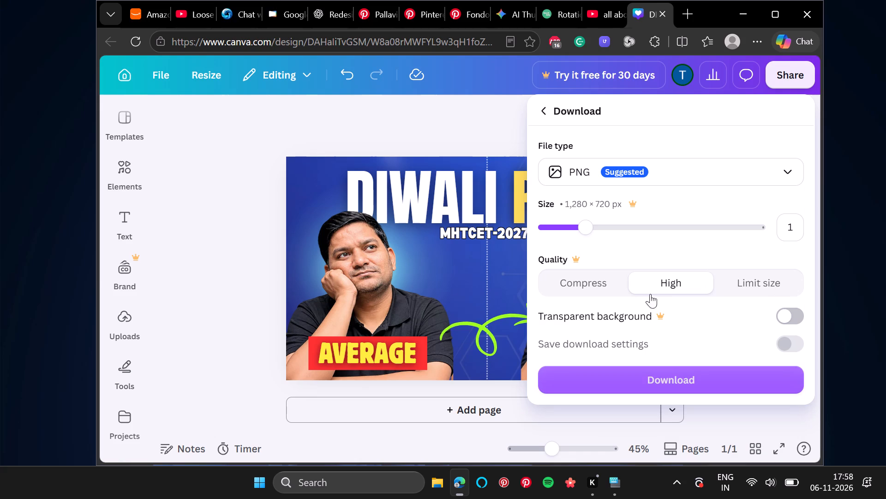
{"action": "scroll", "coordinate": [647, 324], "scroll_direction": "down", "scroll_amount": 1}
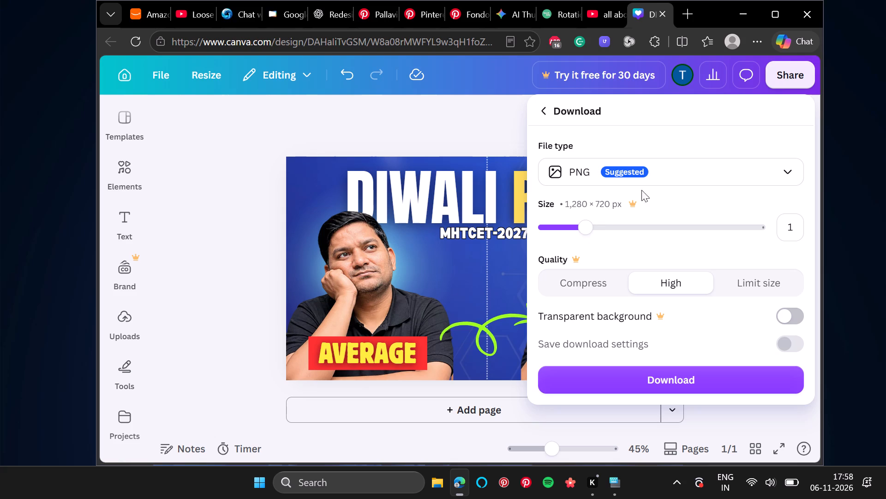
{"action": "left_click", "coordinate": [695, 170]}
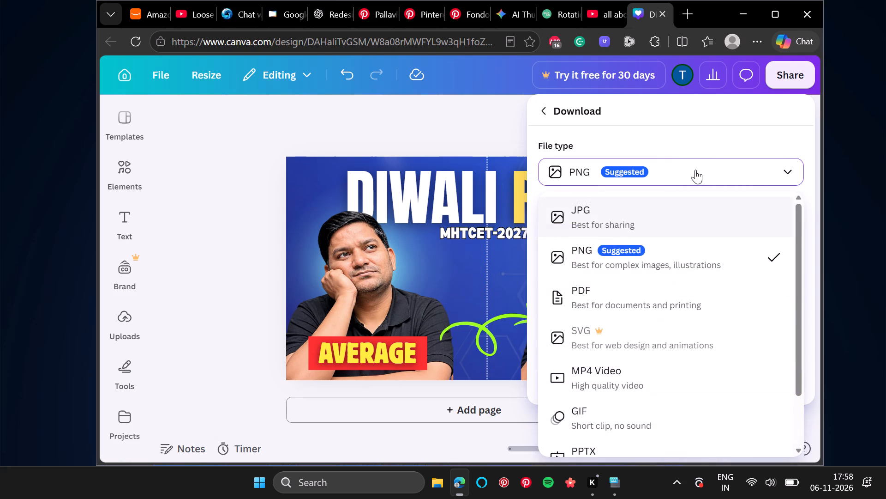
{"action": "left_click", "coordinate": [695, 170]}
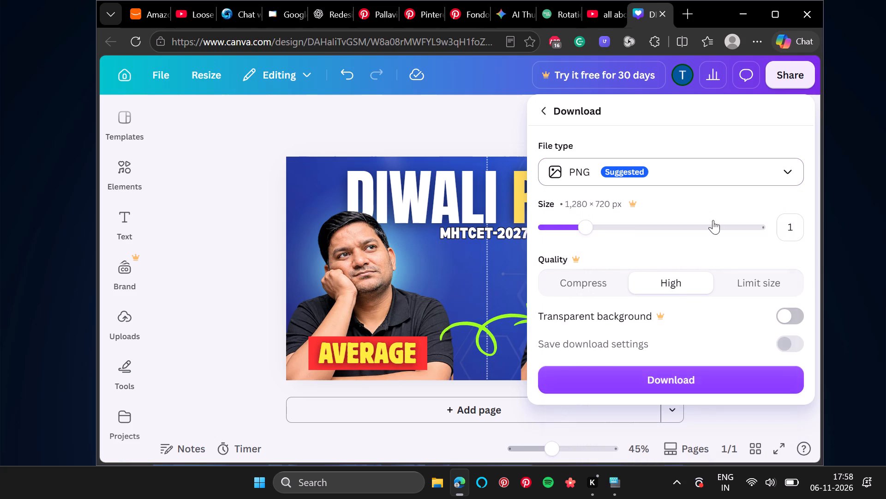
{"action": "scroll", "coordinate": [724, 264], "scroll_direction": "down", "scroll_amount": 2}
{"action": "left_click", "coordinate": [705, 377]}
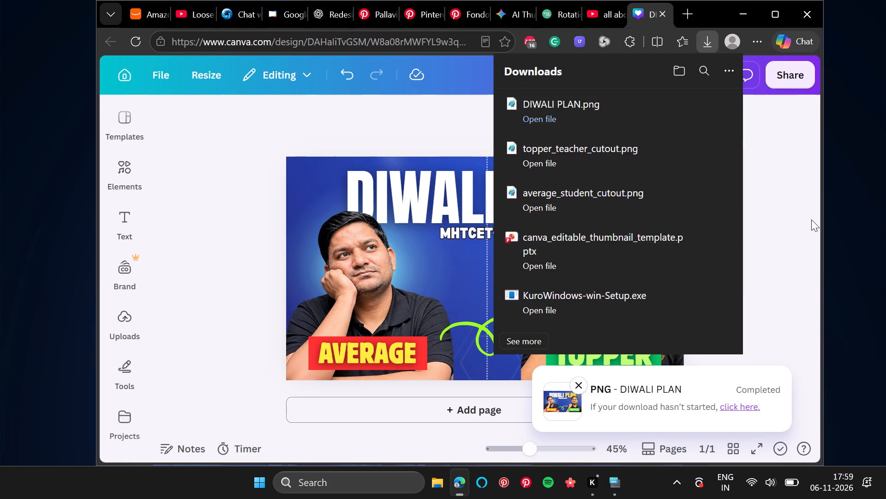
{"action": "left_click", "coordinate": [787, 225]}
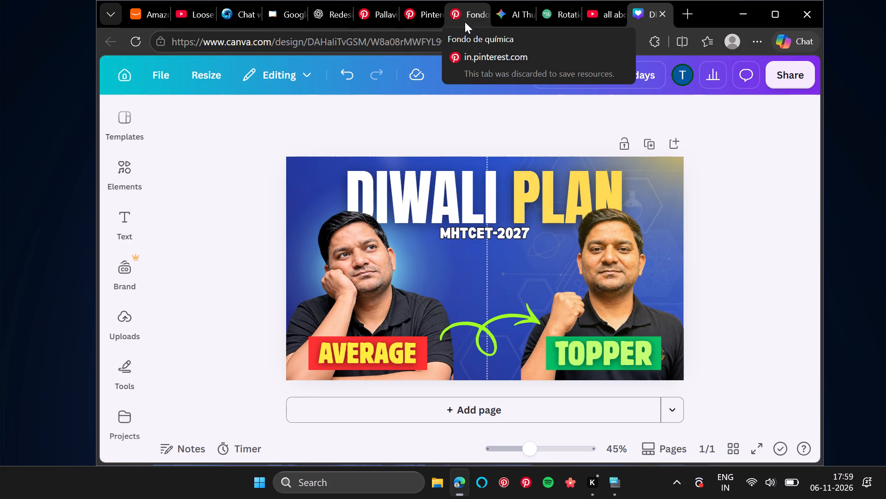
Close the Pinterest browser tab directly after the Redesign Thumbnail Prompt chat tab.
{"action": "right_click", "coordinate": [377, 18]}
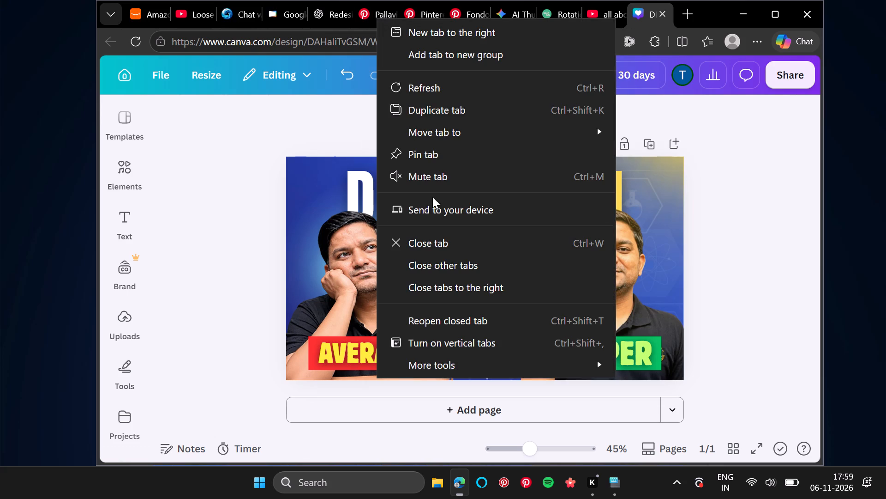
{"action": "left_click", "coordinate": [435, 249]}
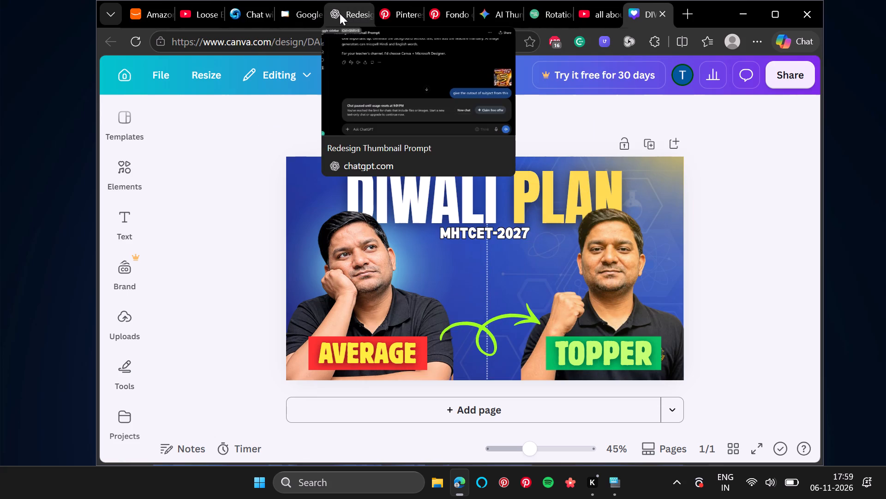
{"action": "left_click", "coordinate": [223, 177]}
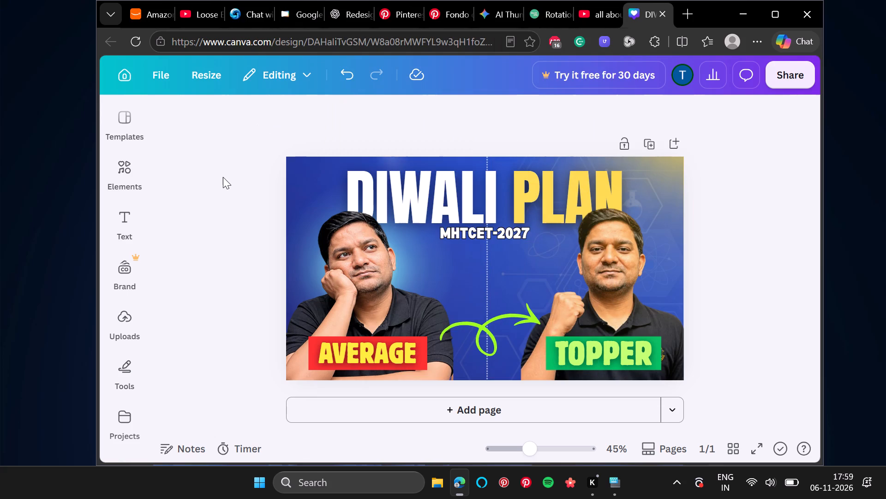
Rotate the yellow light-ray graphic to almost upright and shift it further off the thumbnail's top-right corner.
{"action": "left_click", "coordinate": [639, 176]}
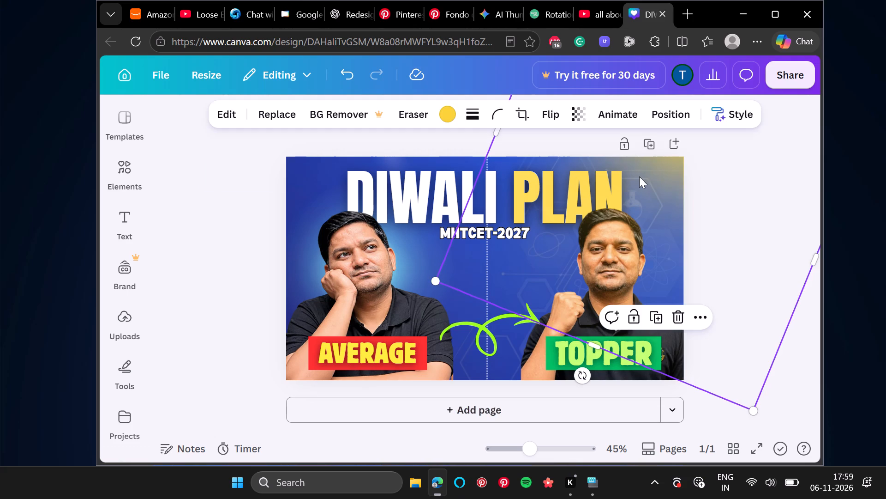
{"action": "left_click_drag", "start_coordinate": [790, 208], "coordinate": [775, 178]}
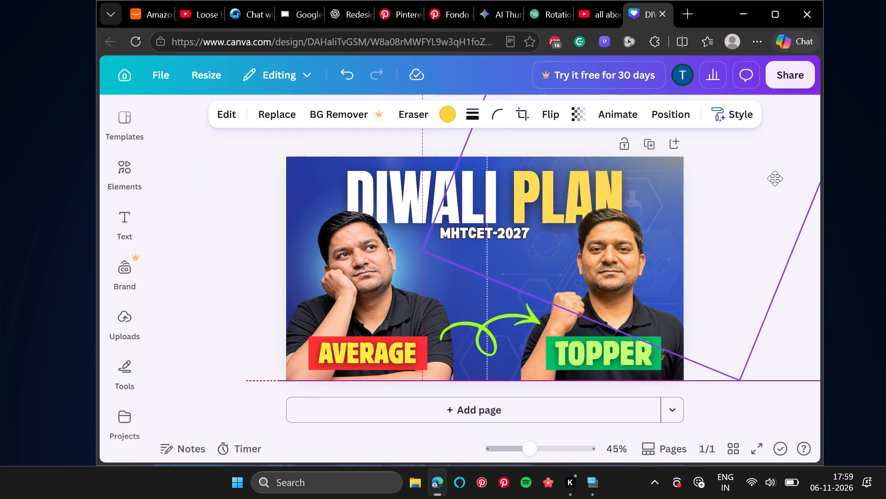
{"action": "left_click_drag", "start_coordinate": [775, 178], "coordinate": [769, 180]}
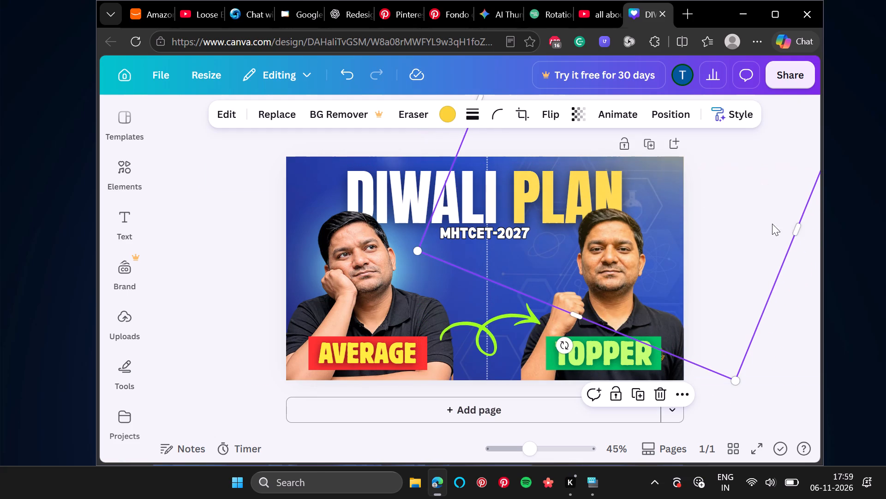
{"action": "left_click_drag", "start_coordinate": [560, 346], "coordinate": [600, 352]}
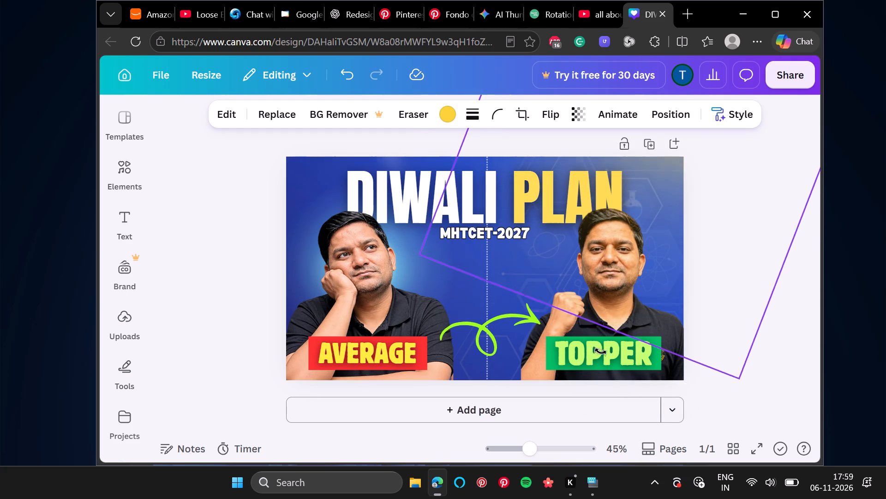
{"action": "left_click_drag", "start_coordinate": [600, 352], "coordinate": [631, 357]}
{"action": "left_click_drag", "start_coordinate": [739, 262], "coordinate": [746, 271]}
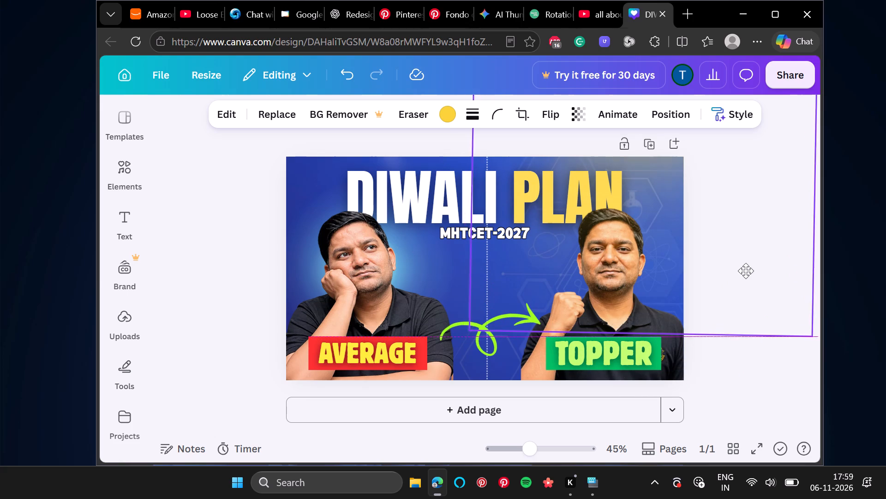
{"action": "left_click_drag", "start_coordinate": [746, 271], "coordinate": [767, 267]}
{"action": "left_click", "coordinate": [767, 267]}
{"action": "left_click", "coordinate": [752, 304]}
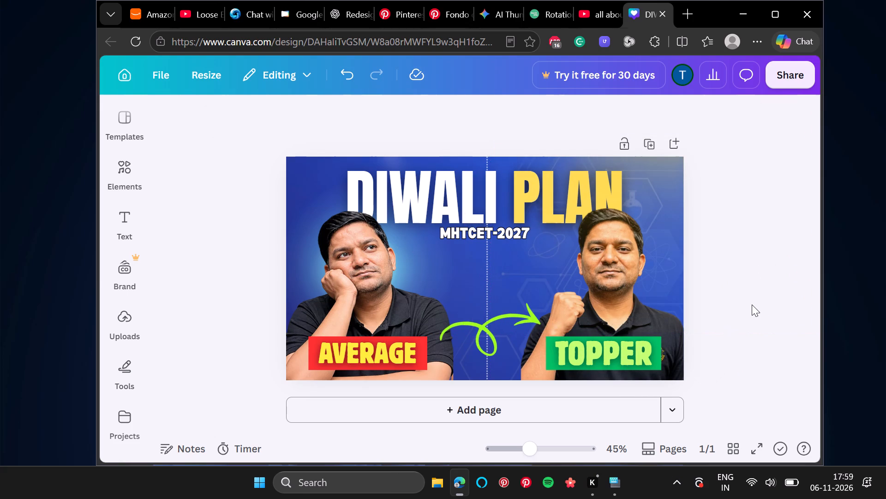
Tilt the yellow light-ray graphic slightly clockwise and reposition it over the thumbnail's top-right corner.
{"action": "left_click", "coordinate": [678, 259]}
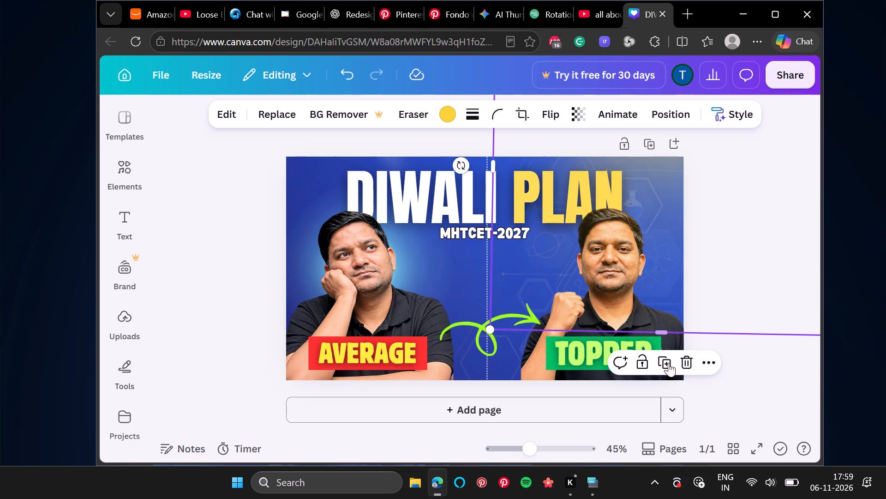
{"action": "left_click_drag", "start_coordinate": [455, 164], "coordinate": [447, 142]}
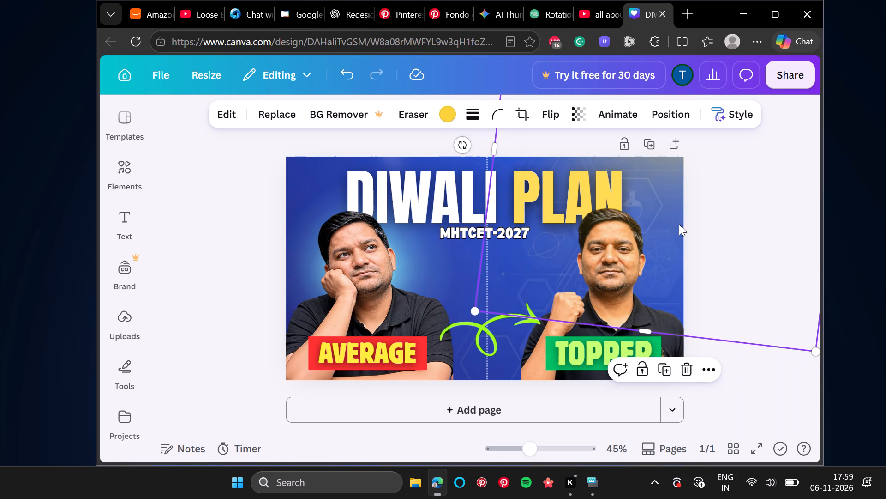
{"action": "left_click_drag", "start_coordinate": [751, 267], "coordinate": [737, 279]}
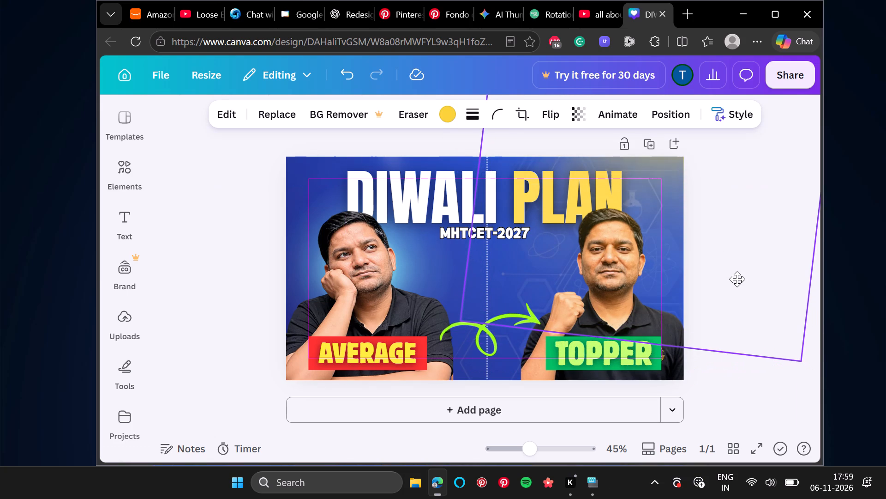
{"action": "left_click_drag", "start_coordinate": [737, 279], "coordinate": [731, 259]}
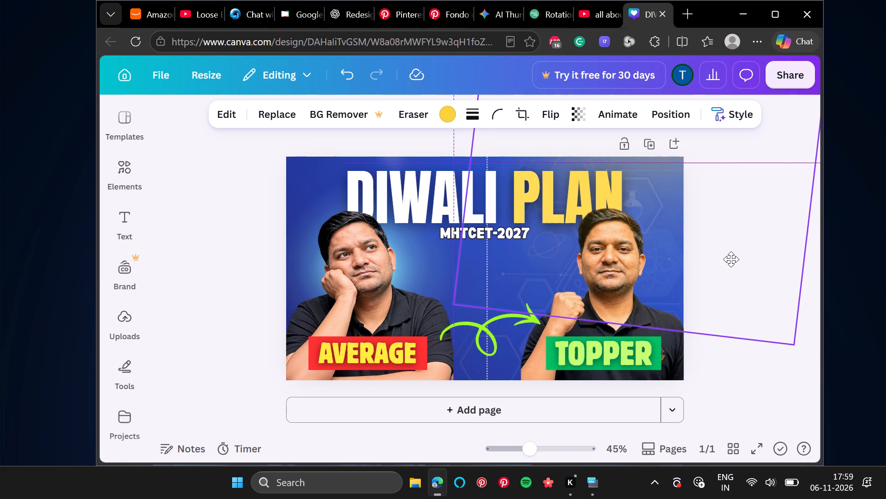
{"action": "left_click_drag", "start_coordinate": [731, 259], "coordinate": [763, 280]}
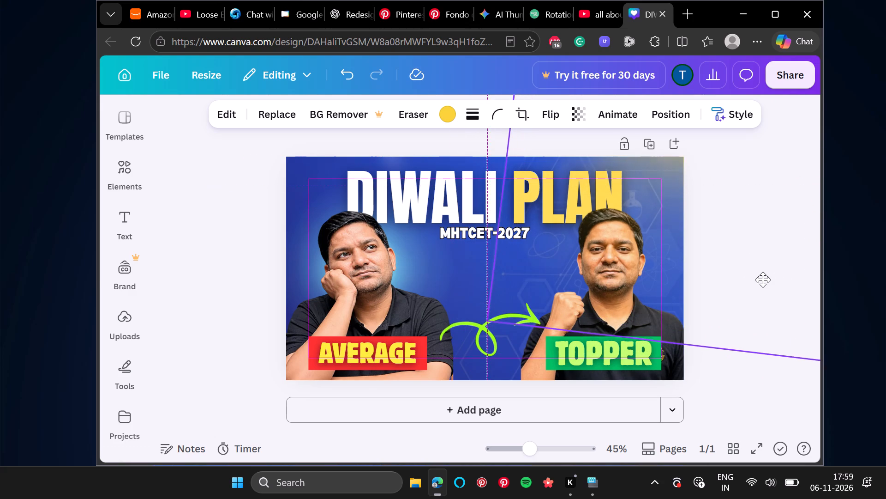
{"action": "left_click_drag", "start_coordinate": [763, 280], "coordinate": [757, 276]}
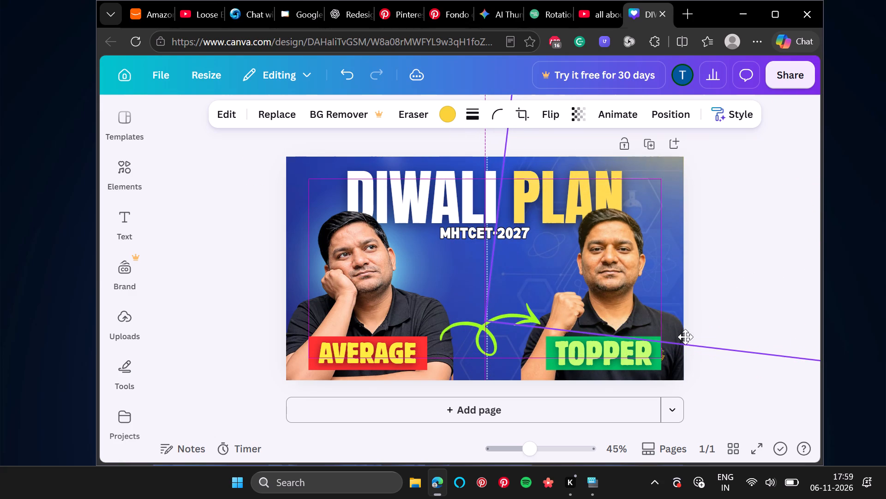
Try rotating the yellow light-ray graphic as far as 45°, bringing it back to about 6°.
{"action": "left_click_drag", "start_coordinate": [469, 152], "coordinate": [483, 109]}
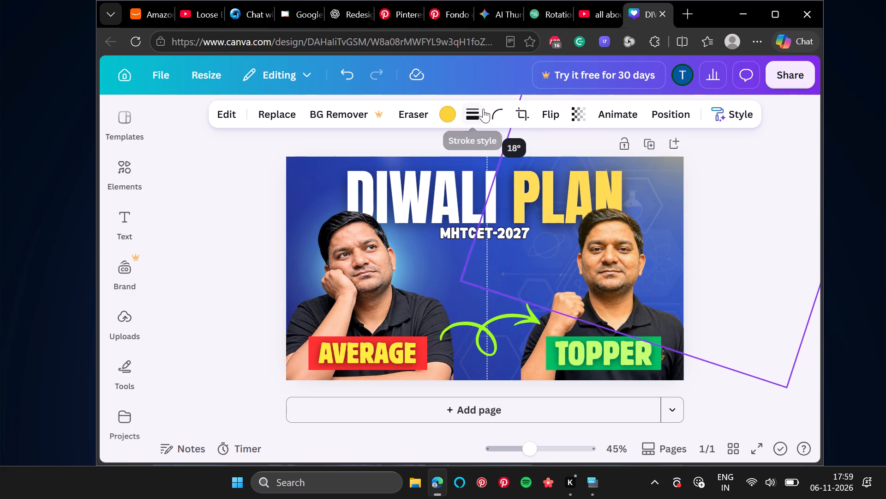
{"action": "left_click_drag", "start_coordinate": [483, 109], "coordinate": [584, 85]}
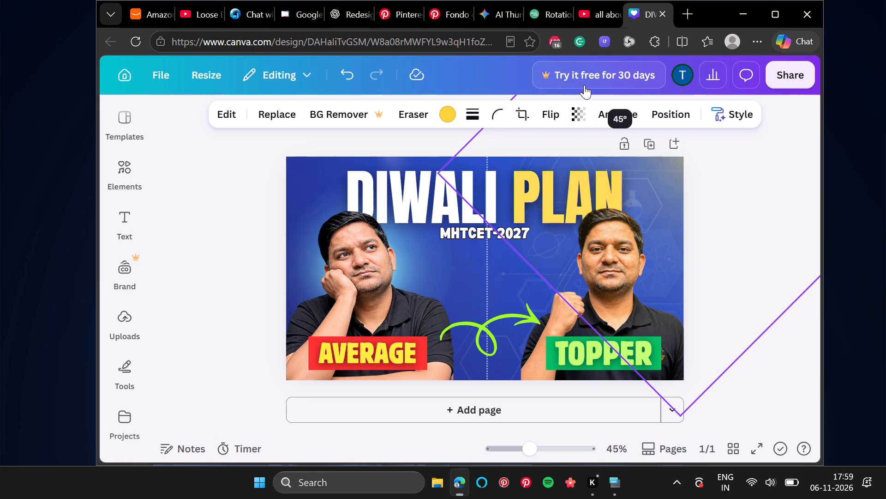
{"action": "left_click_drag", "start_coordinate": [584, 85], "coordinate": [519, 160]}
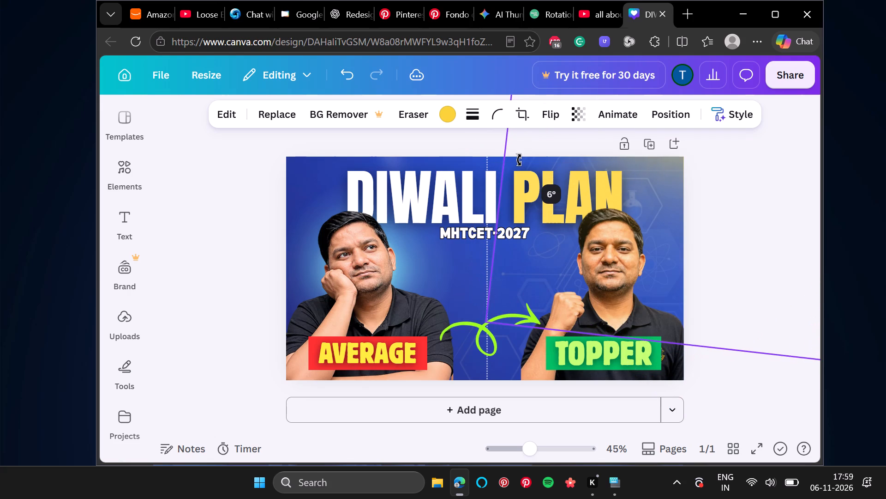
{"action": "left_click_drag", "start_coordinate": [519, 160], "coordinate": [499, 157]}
Place the yellow light-ray graphic so only a faint glow covers the thumbnail's top-right corner, and tilt it slightly more clockwise.
{"action": "left_click_drag", "start_coordinate": [732, 243], "coordinate": [664, 347]}
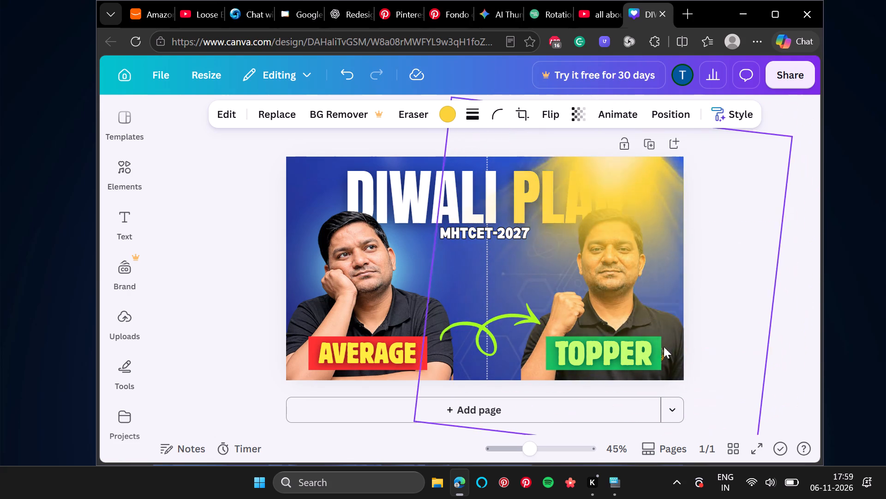
{"action": "left_click_drag", "start_coordinate": [664, 347], "coordinate": [698, 282]}
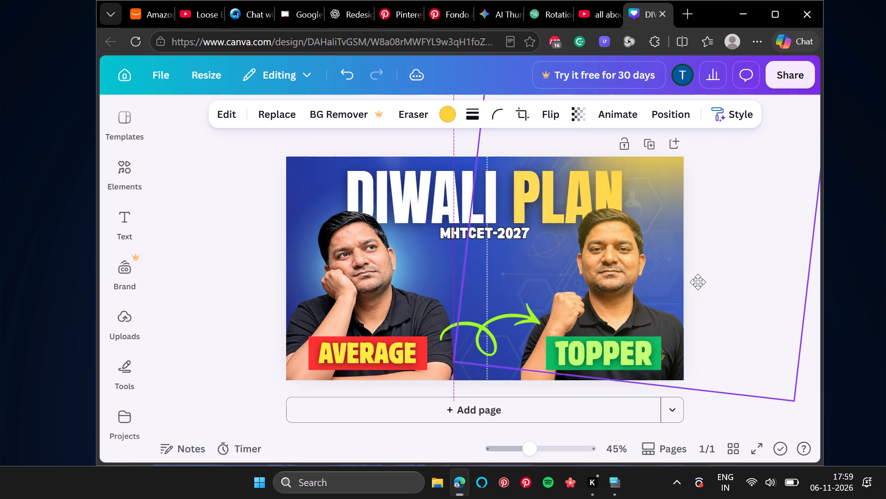
{"action": "left_click_drag", "start_coordinate": [698, 282], "coordinate": [706, 251]}
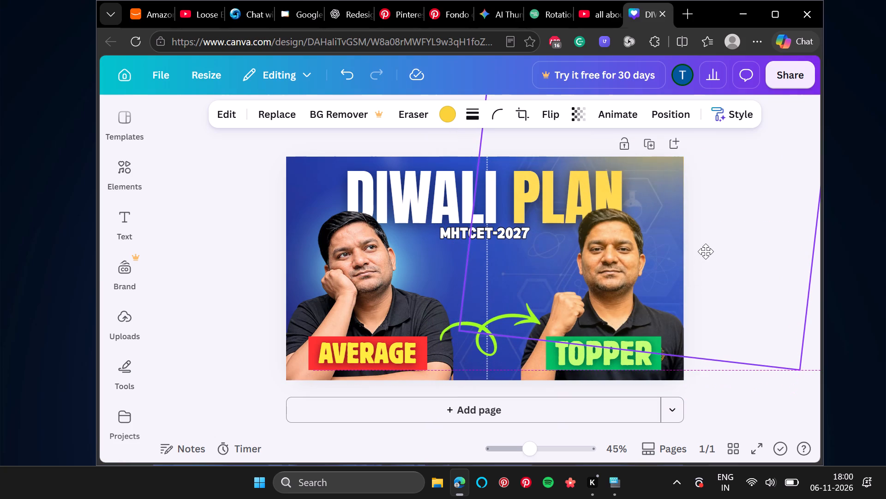
{"action": "left_click_drag", "start_coordinate": [706, 251], "coordinate": [708, 243]}
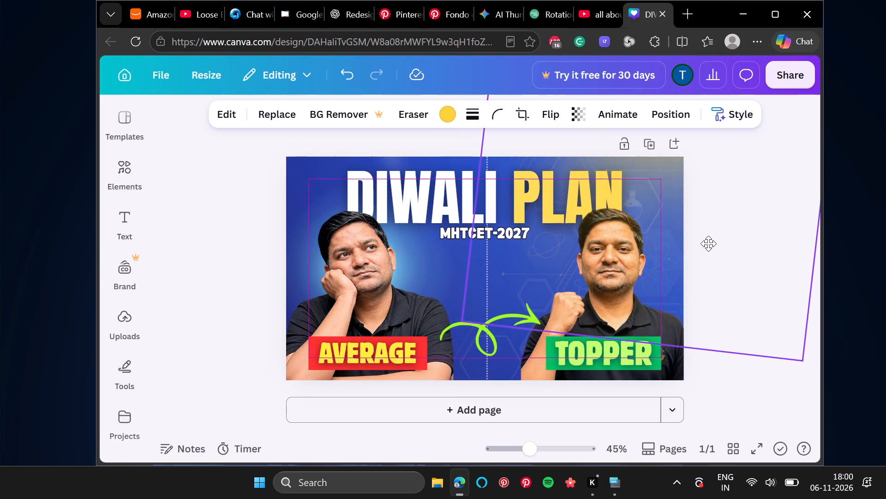
{"action": "left_click_drag", "start_coordinate": [708, 243], "coordinate": [705, 247]}
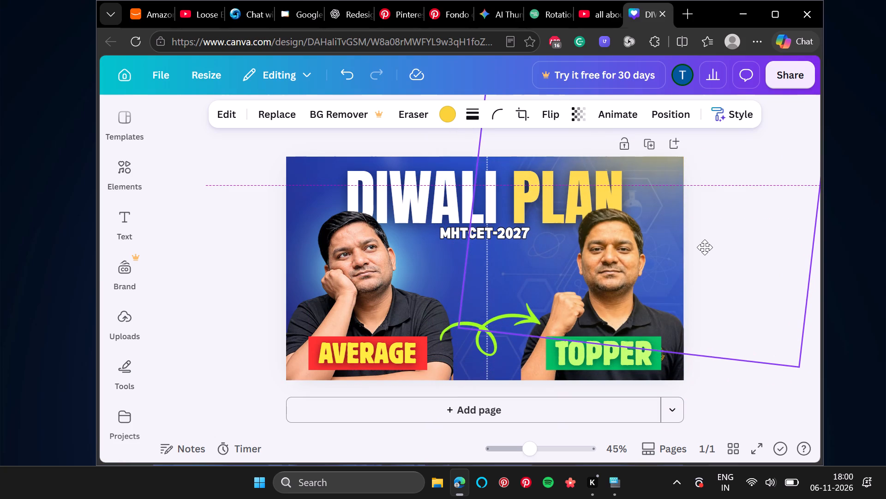
{"action": "left_click_drag", "start_coordinate": [705, 247], "coordinate": [699, 241]}
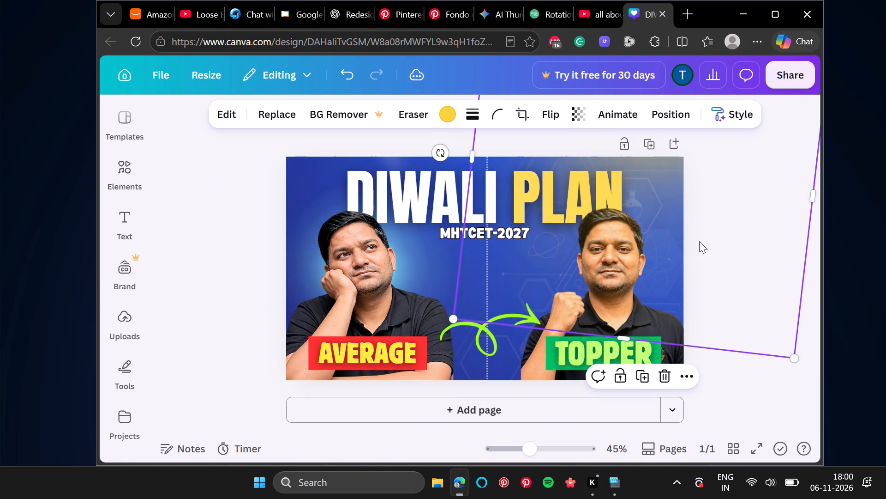
{"action": "left_click_drag", "start_coordinate": [442, 150], "coordinate": [443, 143]}
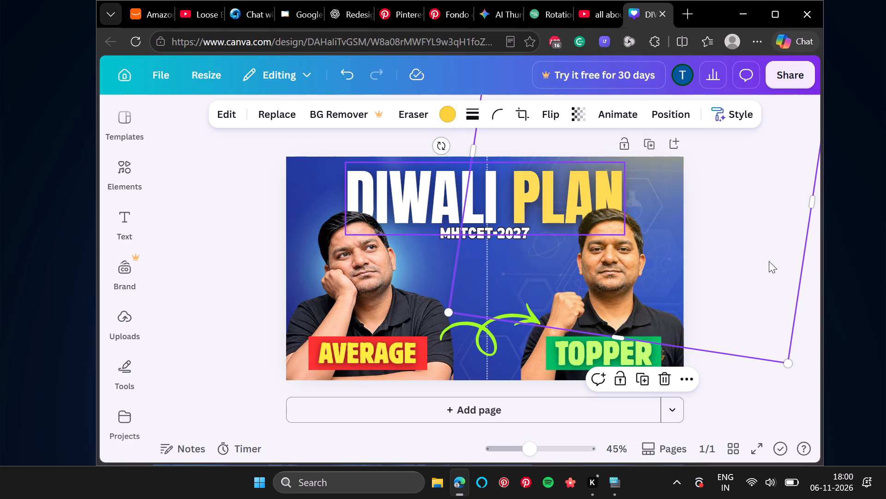
{"action": "left_click_drag", "start_coordinate": [787, 273], "coordinate": [787, 280]}
{"action": "left_click", "coordinate": [238, 291]}
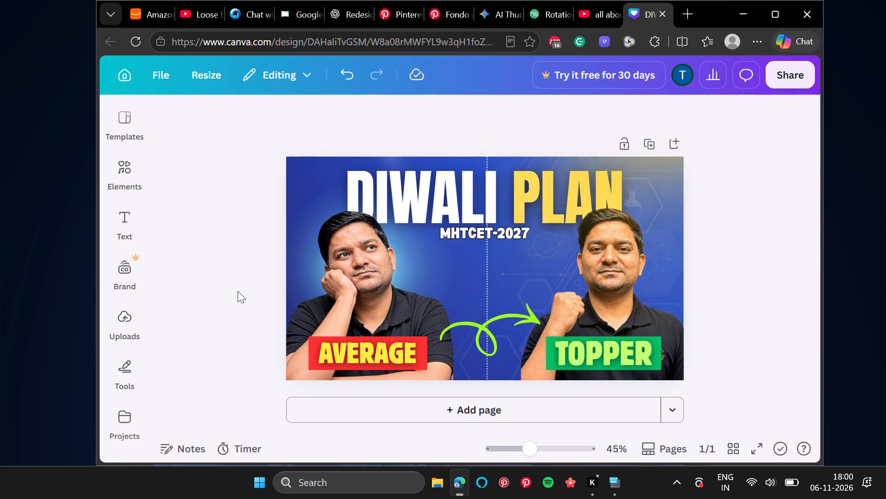
Download the updated DIWALI PLAN thumbnail as a PNG and dismiss the earlier download's notification.
{"action": "scroll", "coordinate": [238, 291], "scroll_direction": "down", "scroll_amount": 3}
{"action": "left_click", "coordinate": [797, 77]}
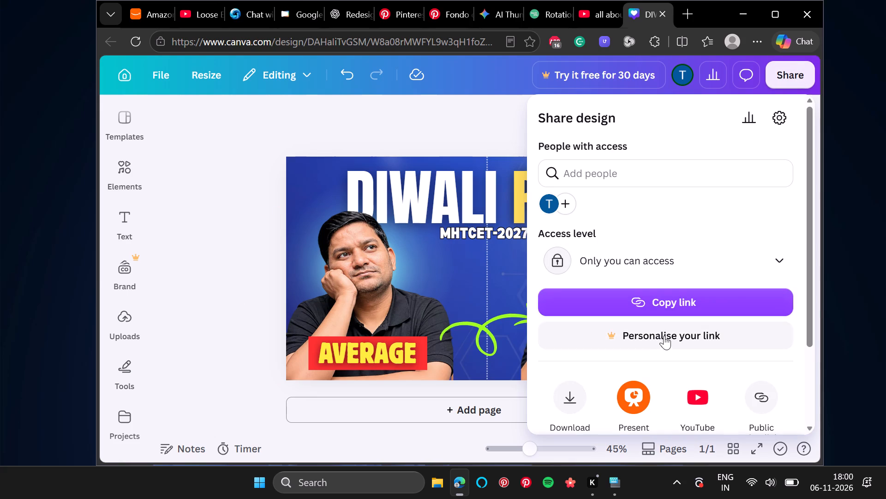
{"action": "left_click", "coordinate": [584, 409]}
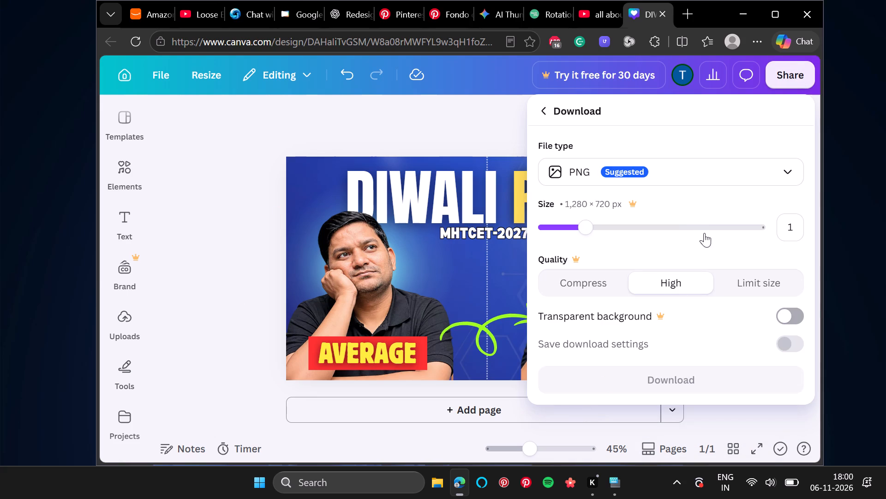
{"action": "left_click", "coordinate": [682, 380]}
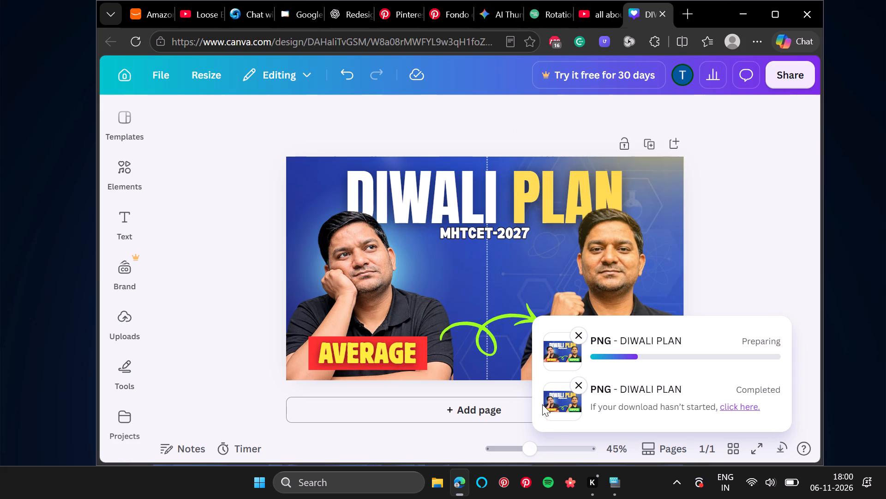